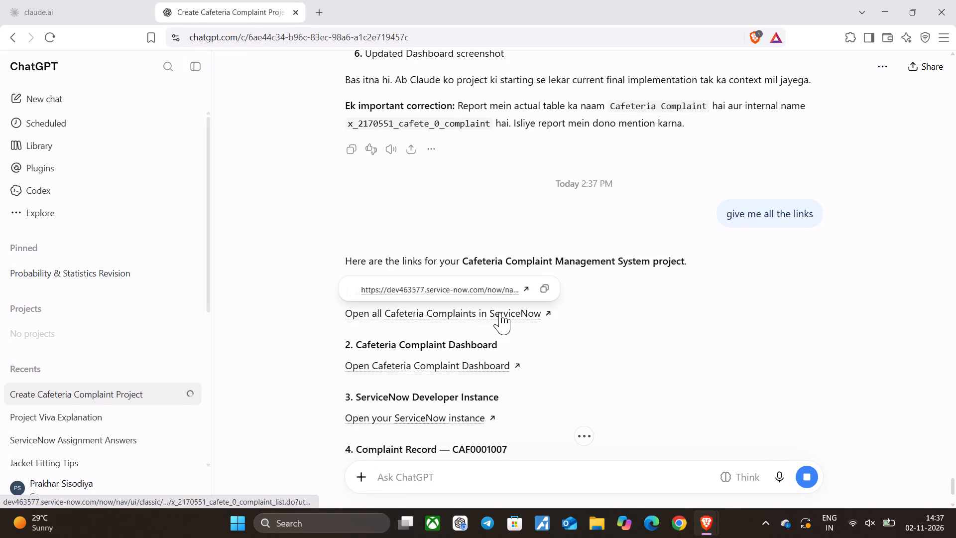
Look through the provided list of links for the Cafeteria Complaint Management System project.
scroll(500, 312, down, 1)
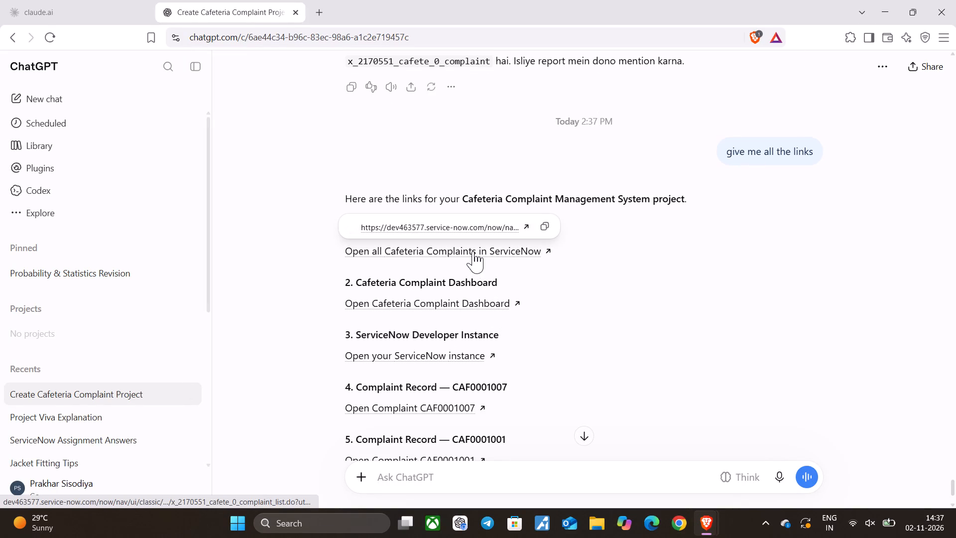
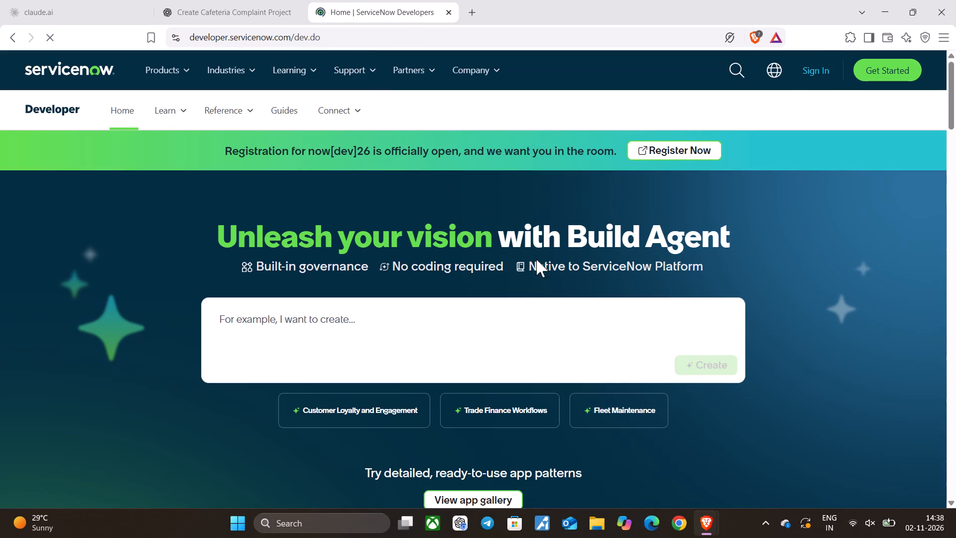
Open the sign-in page of the ServiceNow Developer site.
click(820, 66)
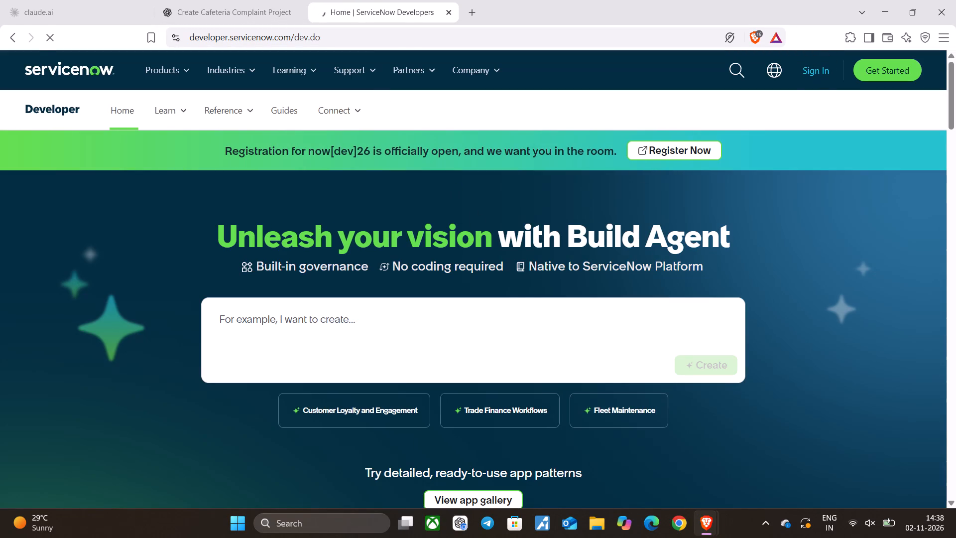
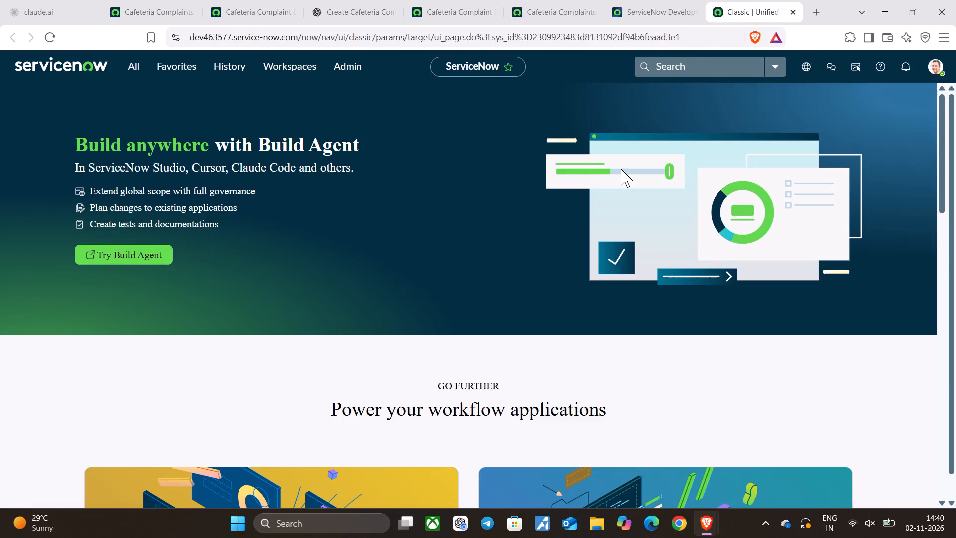
View the Cafeteria Complaint Dashboard through the Platform Analytics entries in the instance's history.
click(221, 67)
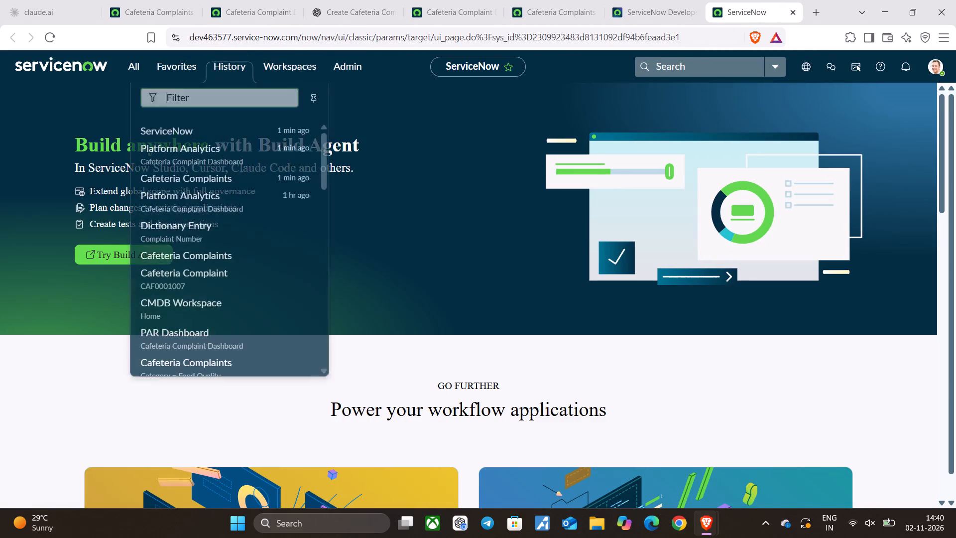
click(212, 142)
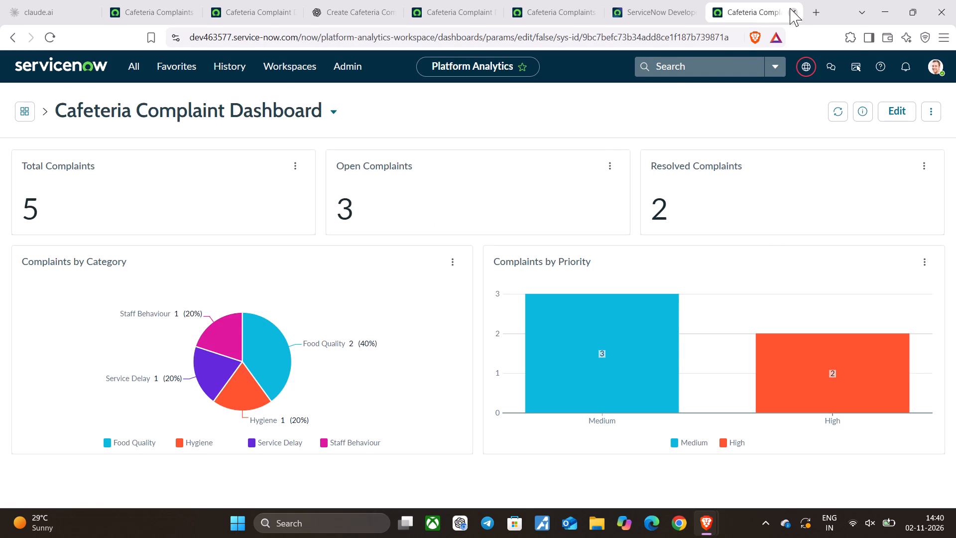
click(245, 61)
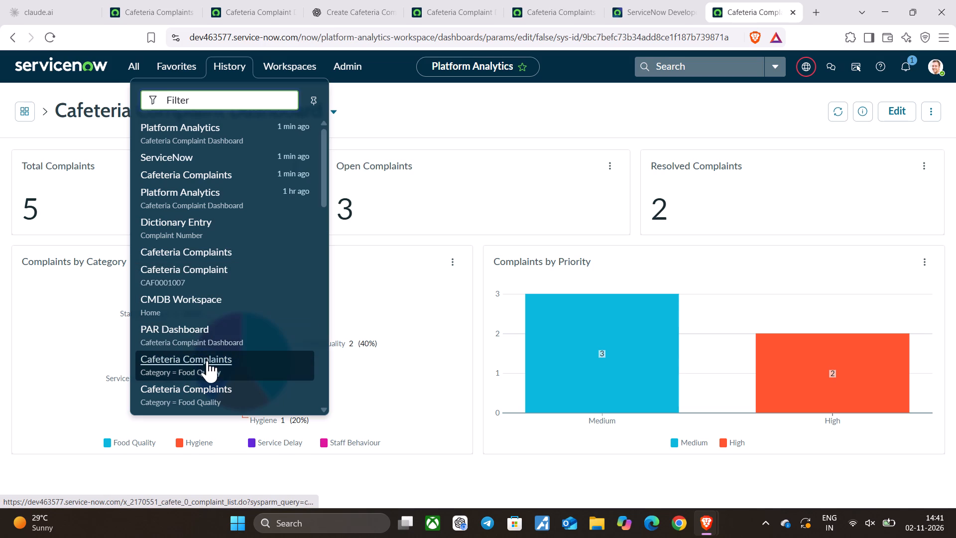
click(189, 195)
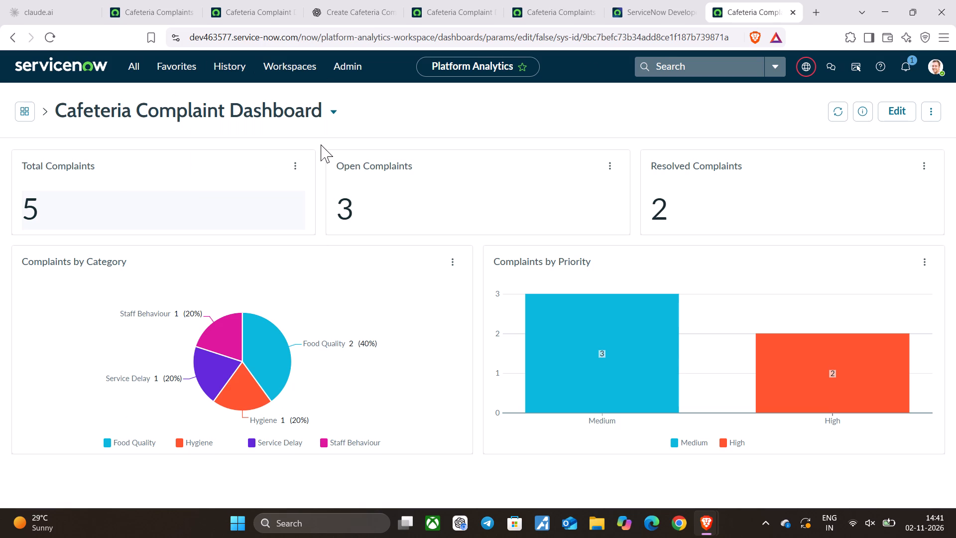
Open the Cafeteria Complaint record CAF0001007 from the instance's history.
click(242, 68)
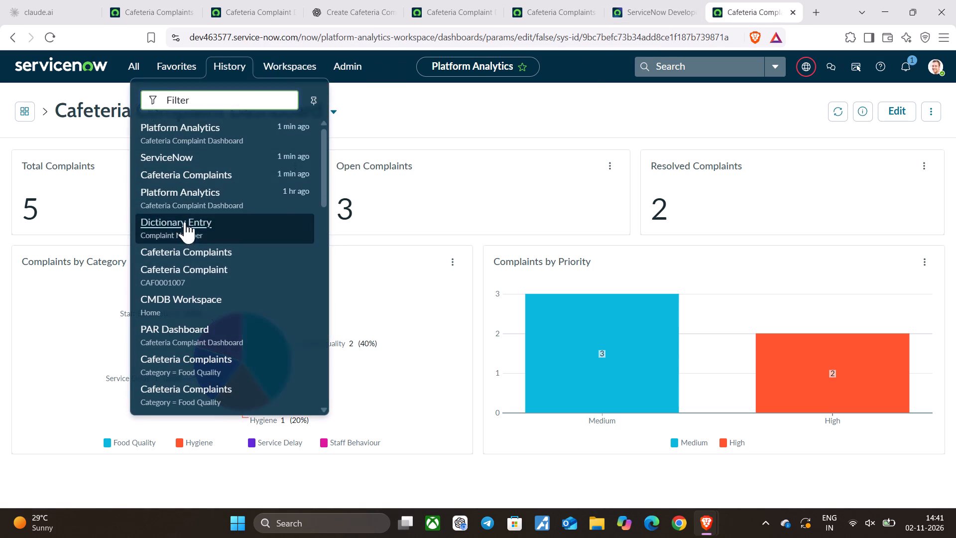
click(192, 269)
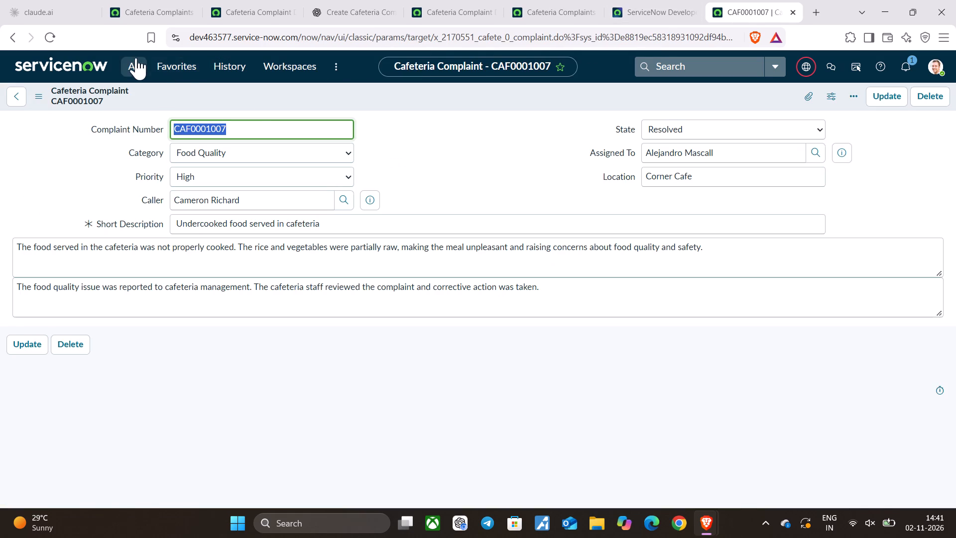
Open the PAR Dashboard record for the Cafeteria Complaint Dashboard from the instance's history.
click(227, 63)
scroll(206, 264, down, 2)
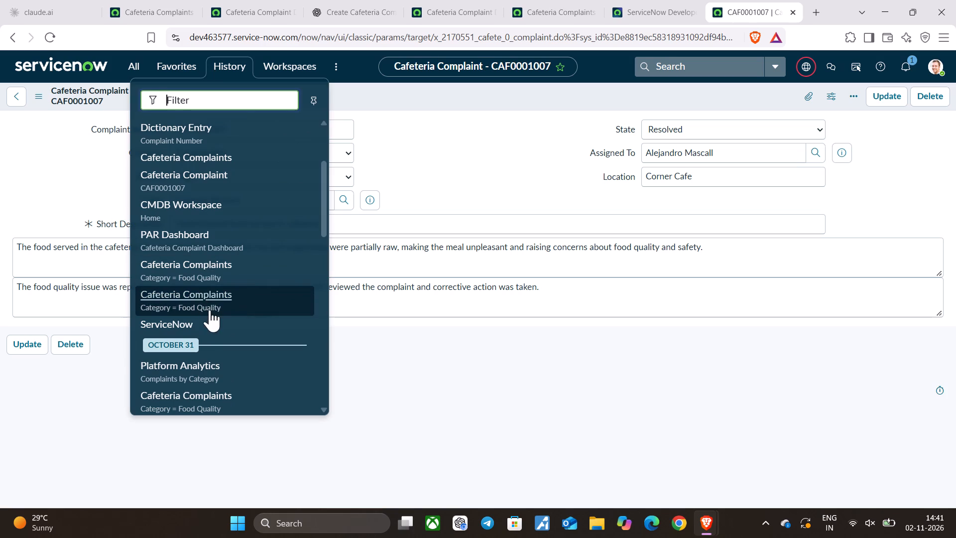
click(200, 233)
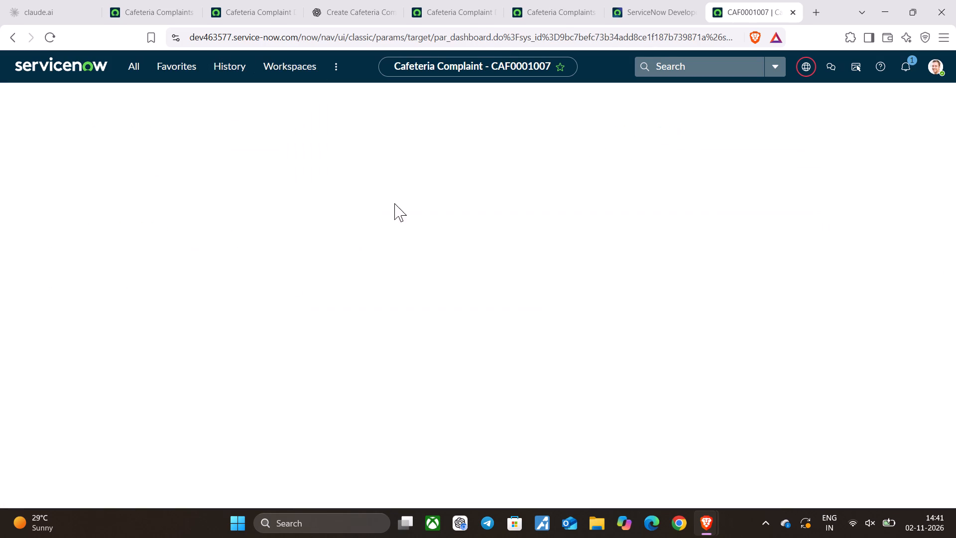
Look through the older history entries and open the unfiltered Cafeteria Complaints list.
click(219, 65)
scroll(221, 262, down, 1)
scroll(229, 354, down, 1)
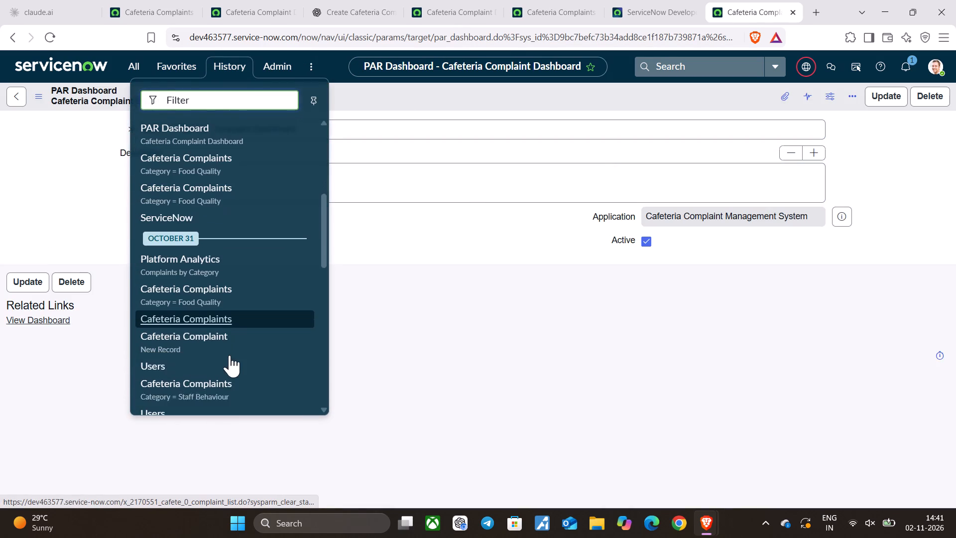
scroll(230, 355, down, 2)
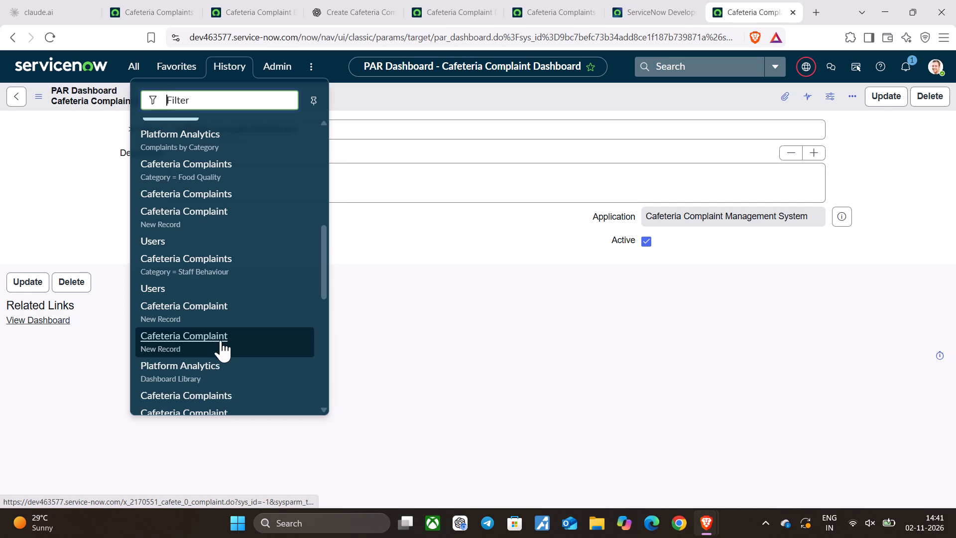
scroll(222, 336, down, 1)
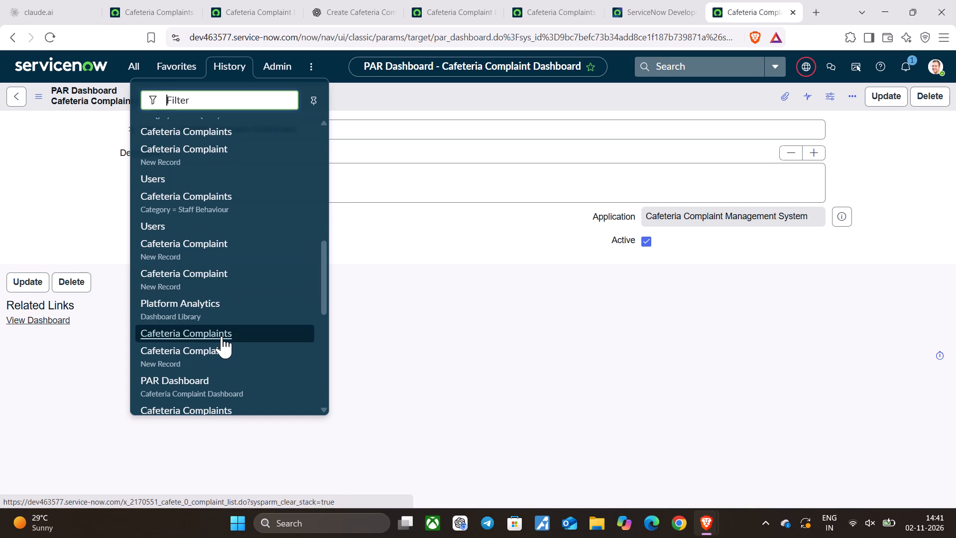
scroll(222, 347, down, 1)
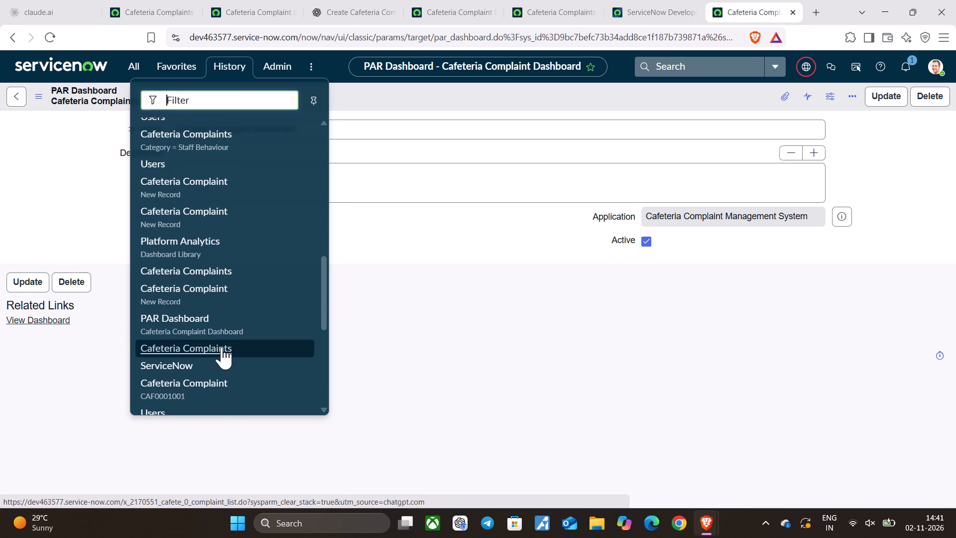
click(222, 347)
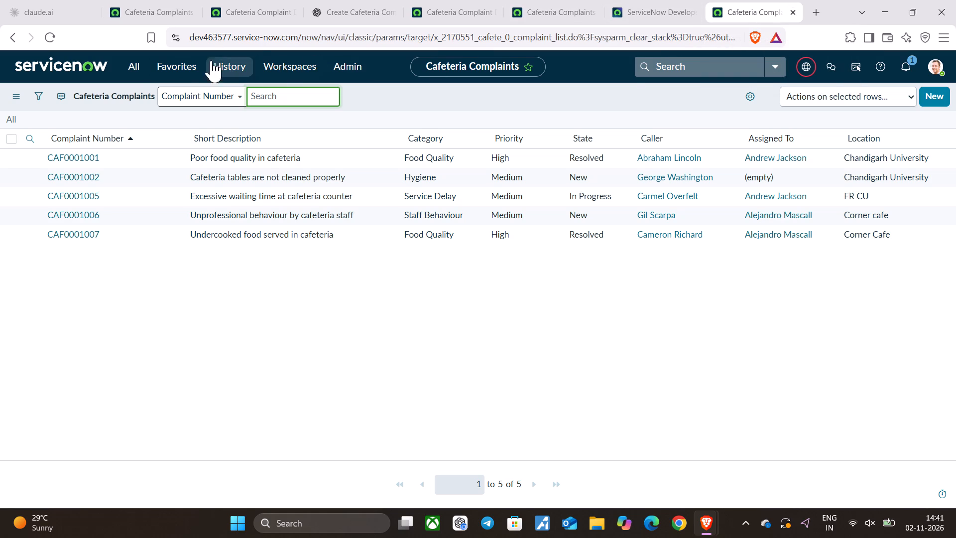
Find "studio" in the application navigator and open ServiceNow Studio.
click(140, 61)
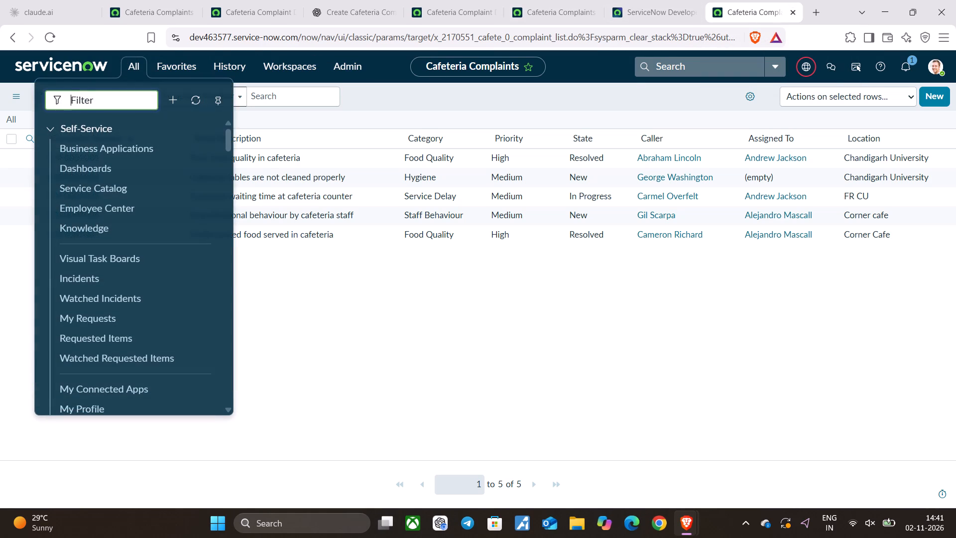
text(studio)
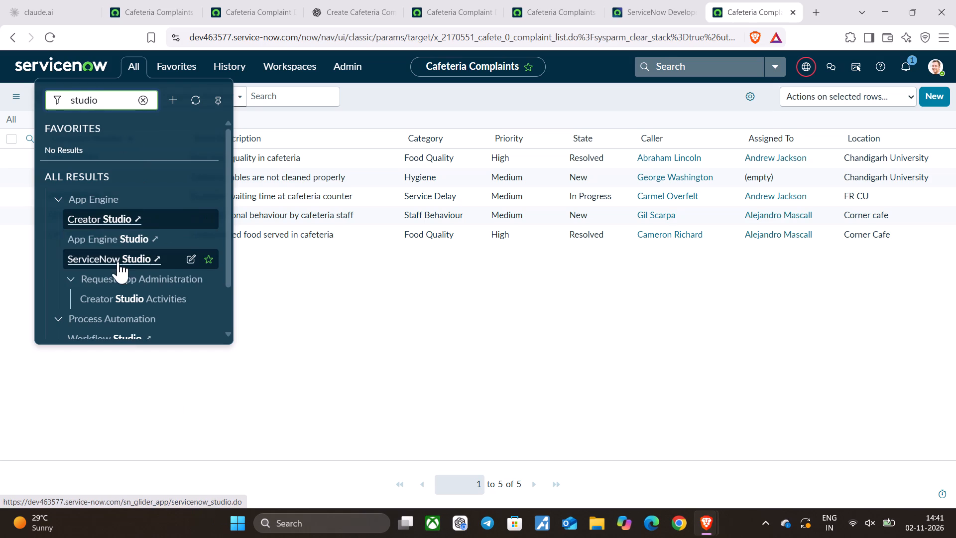
click(118, 262)
Close the browser page with the Cafeteria Complaints list that was opened from the history.
click(677, 0)
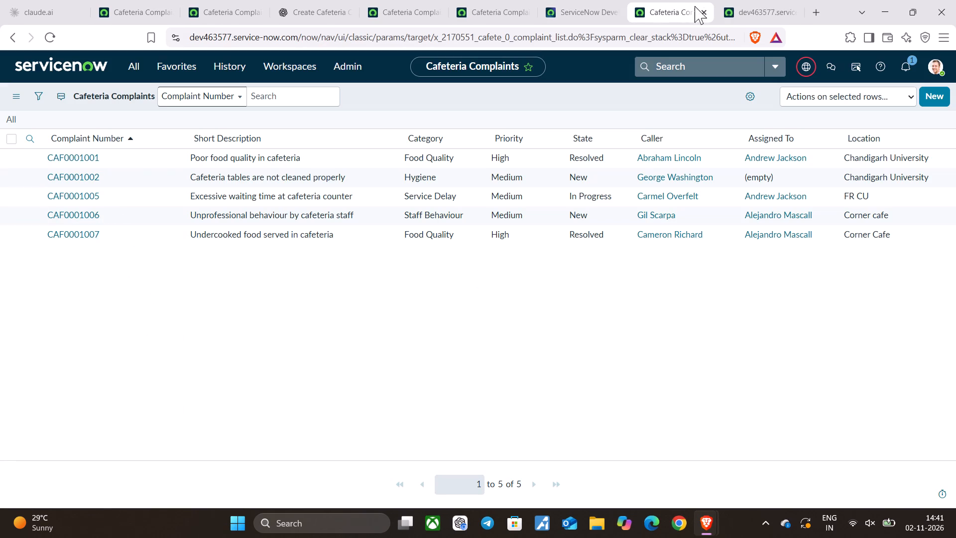
click(707, 14)
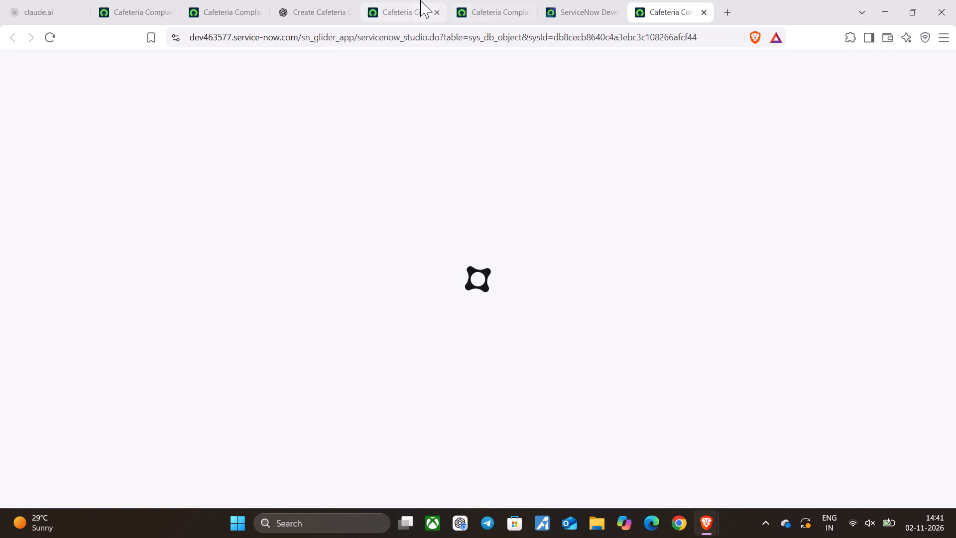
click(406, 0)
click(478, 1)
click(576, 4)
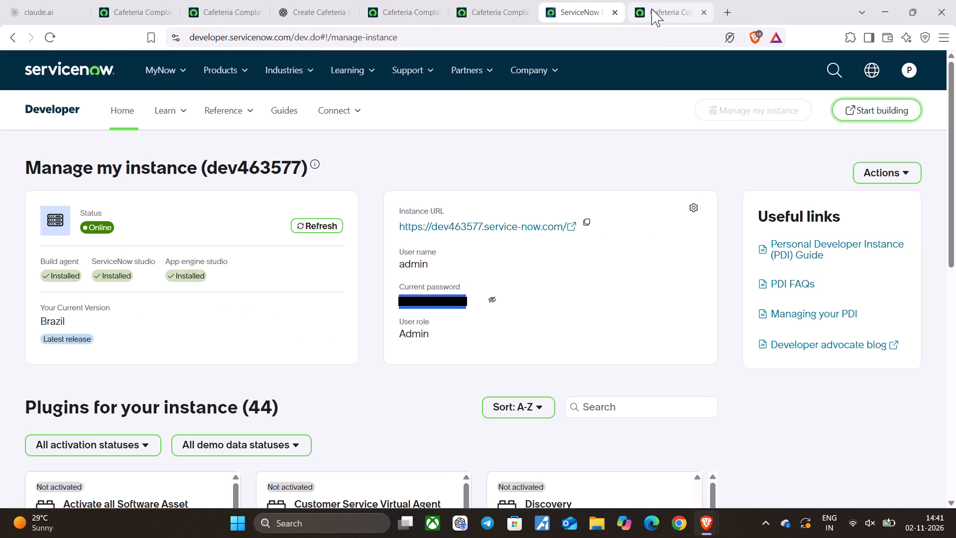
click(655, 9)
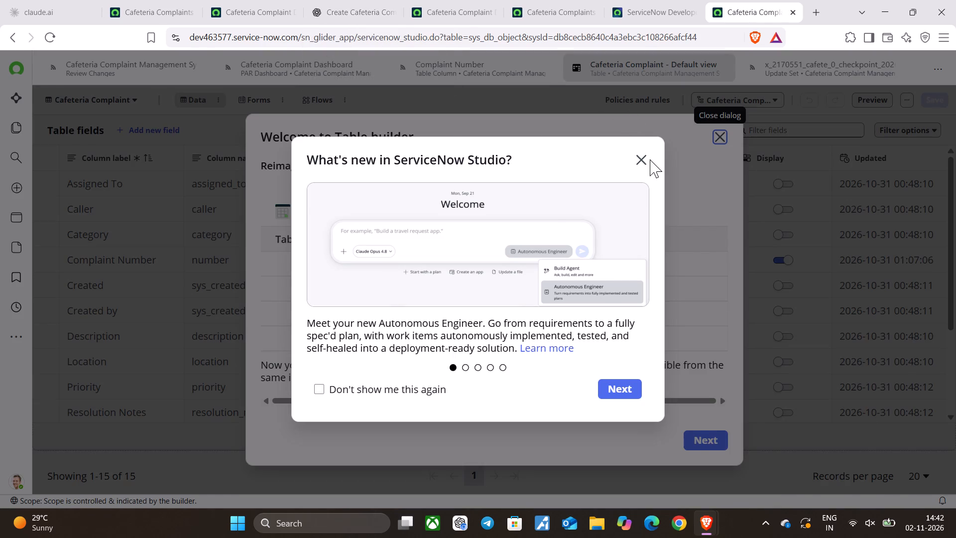
Dismiss the What's new, Table builder and data view introductions covering the Cafeteria Complaint table.
click(636, 165)
click(720, 133)
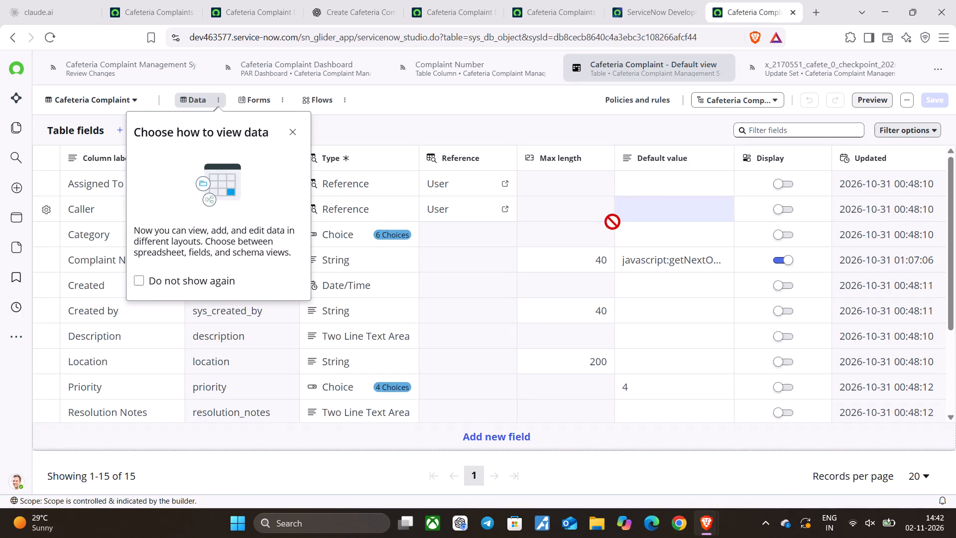
click(415, 132)
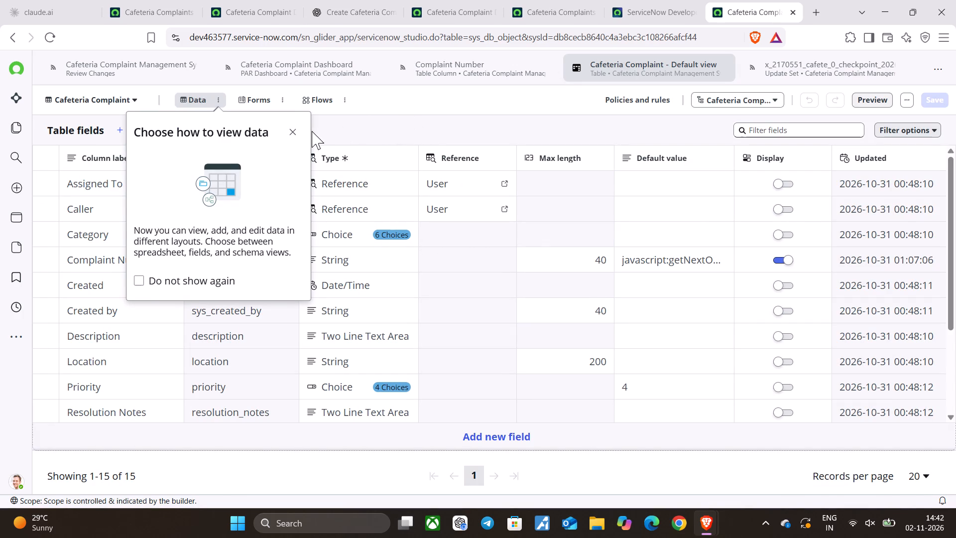
click(294, 133)
In the project's Review Changes page, expand the Table group and show the Cafeteria Complaint table's summary.
click(155, 54)
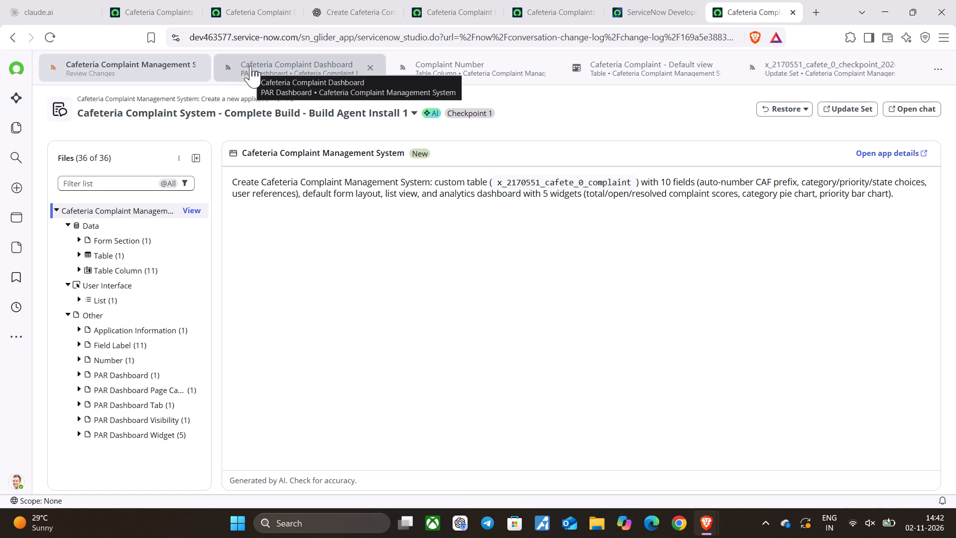
click(156, 252)
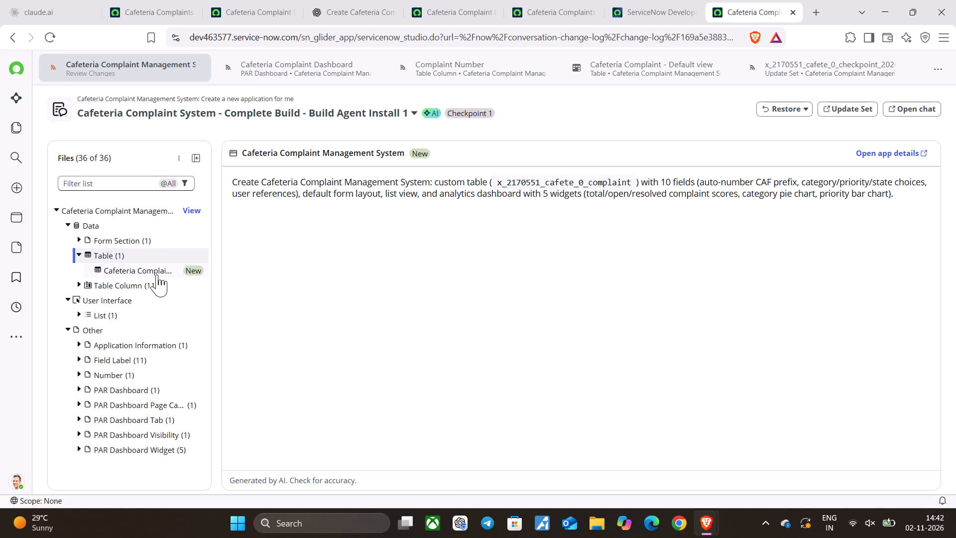
click(157, 274)
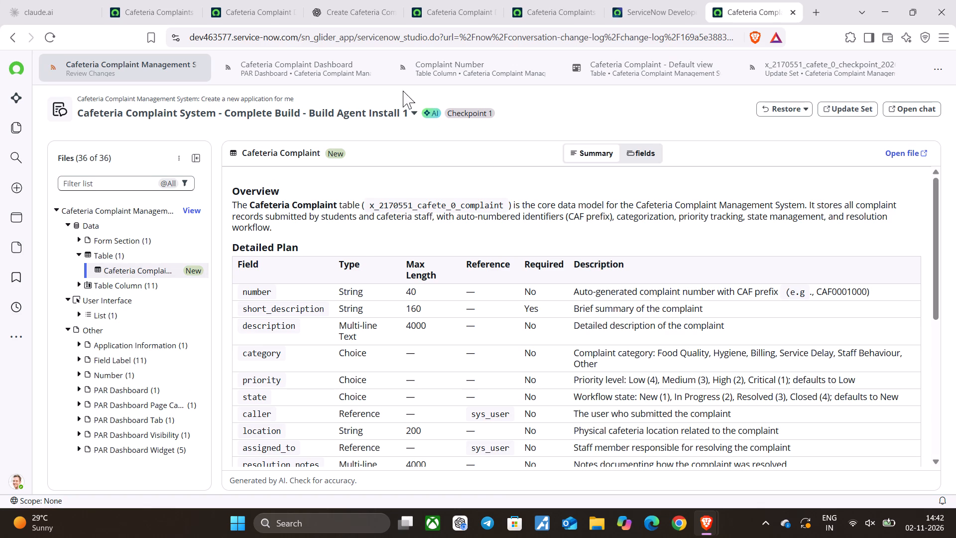
Close the Cafeteria Complaint Dashboard, Complaint Number and Cafeteria Complaint default view files in Studio after a brief look at each.
click(335, 76)
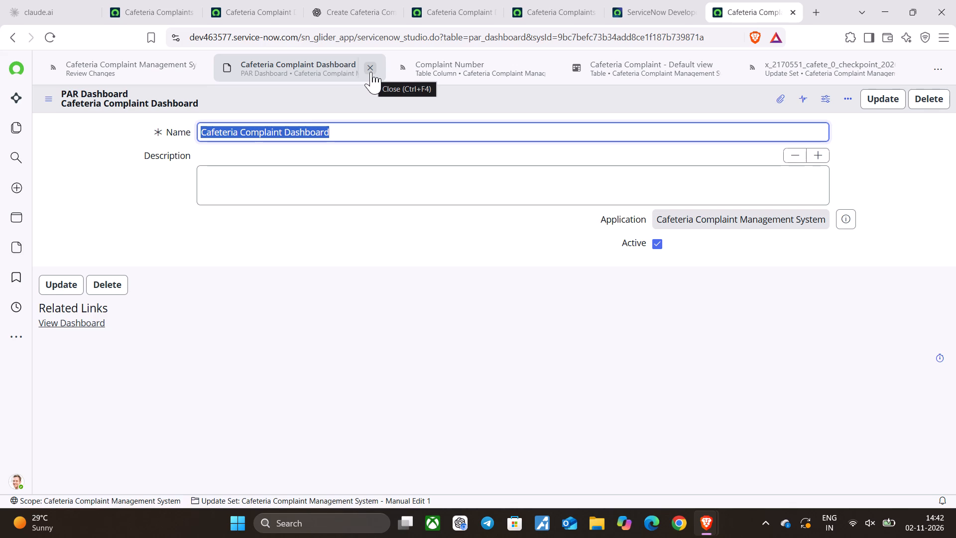
click(372, 64)
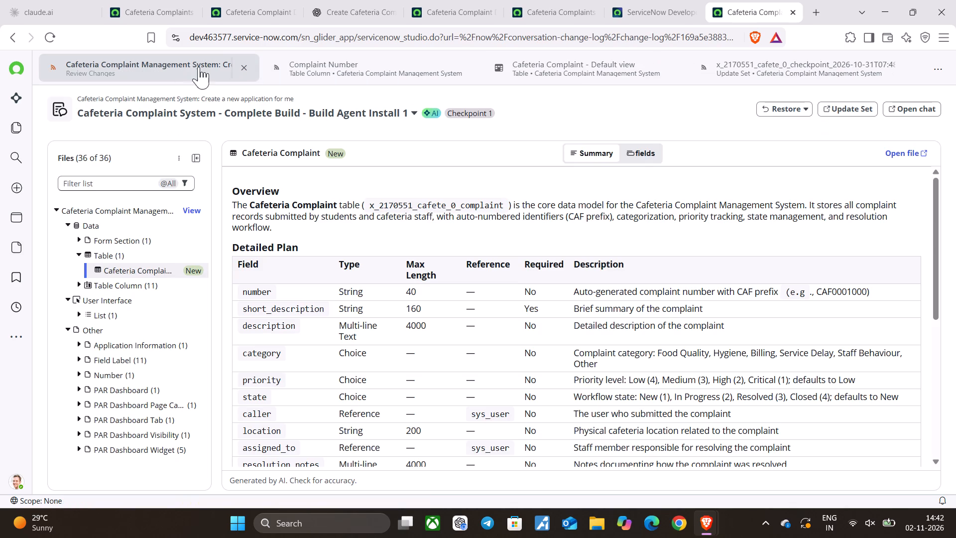
click(322, 69)
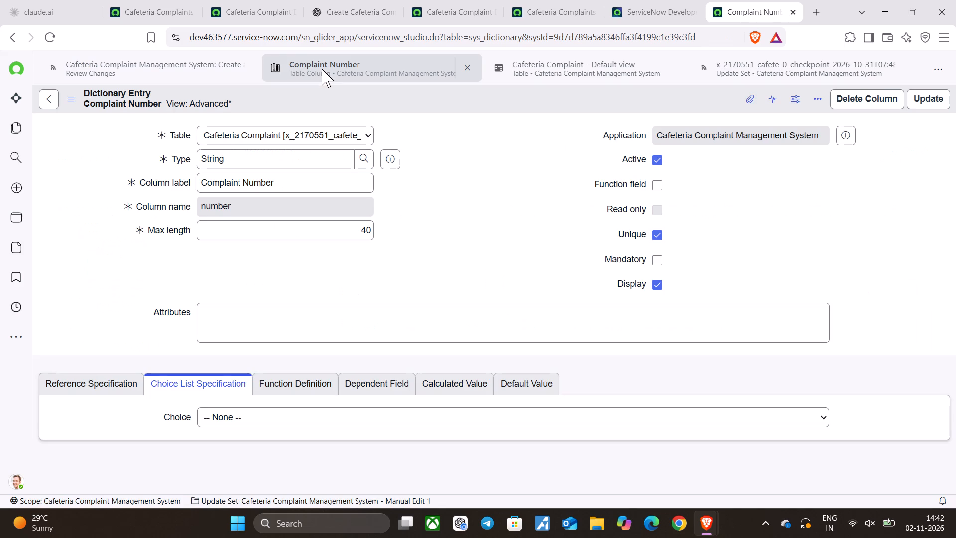
click(468, 66)
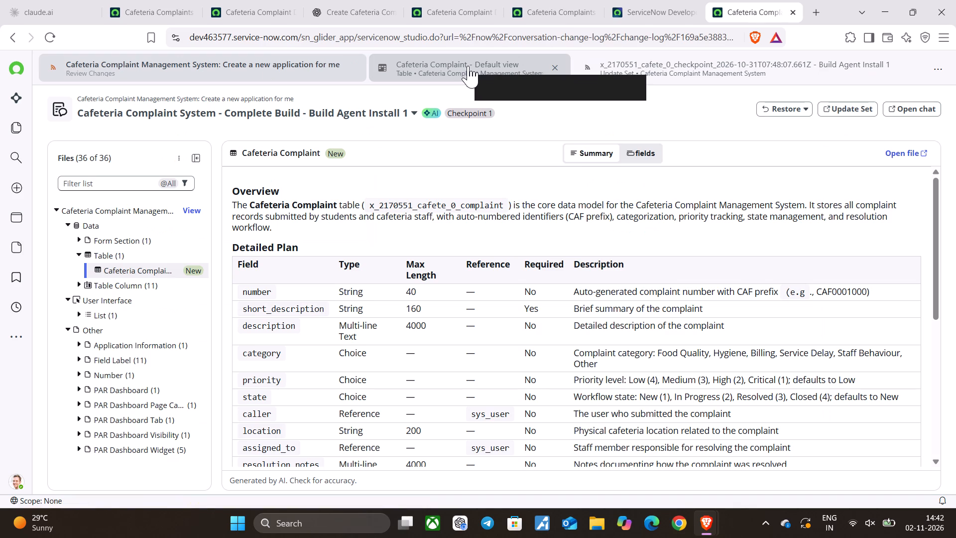
click(442, 64)
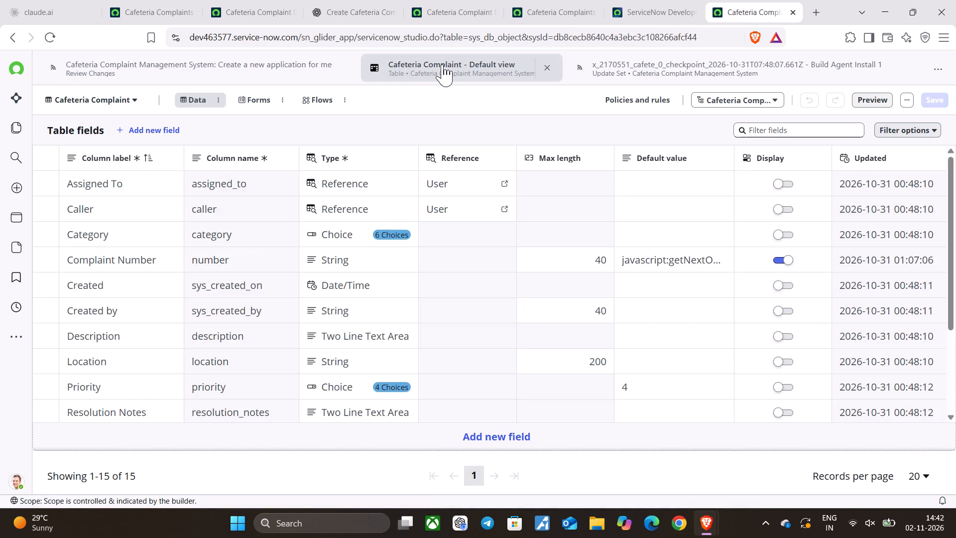
click(277, 63)
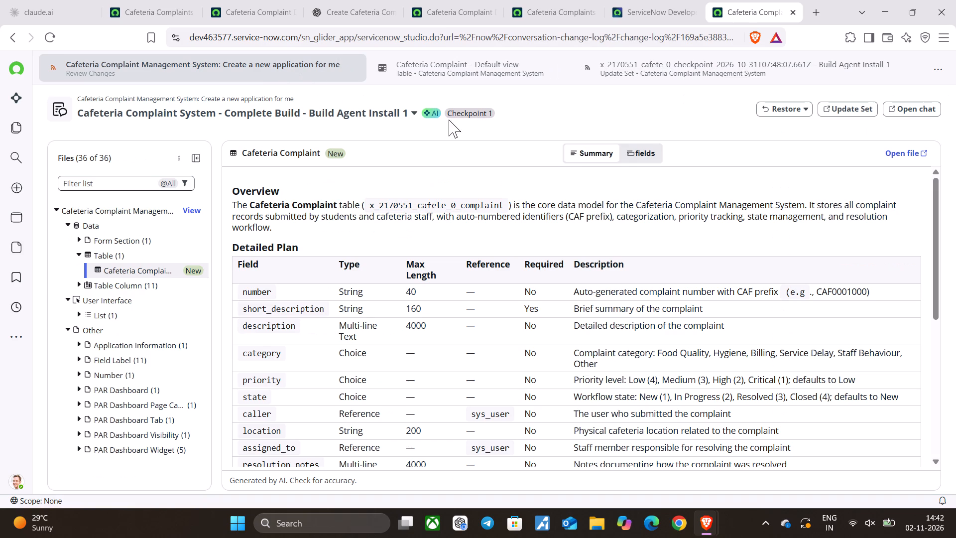
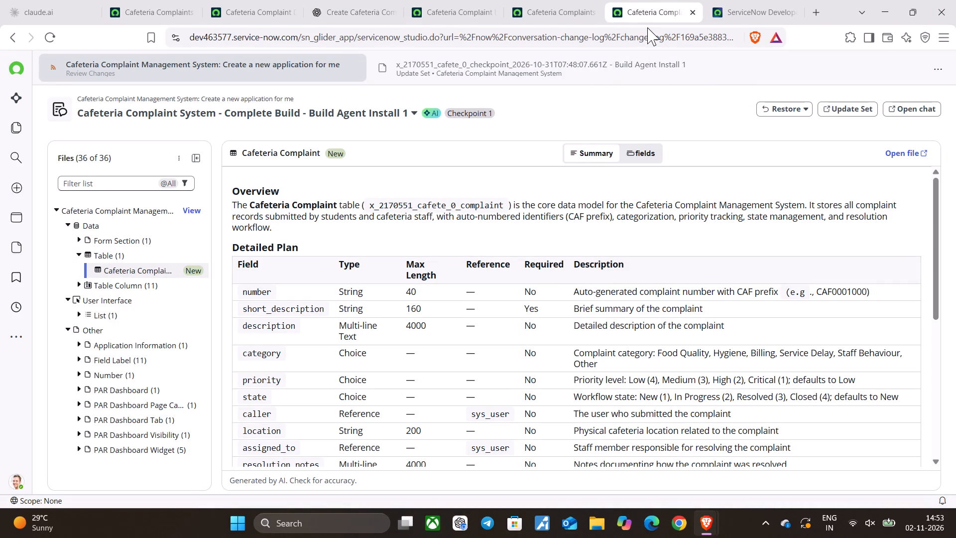
click(446, 0)
click(535, 0)
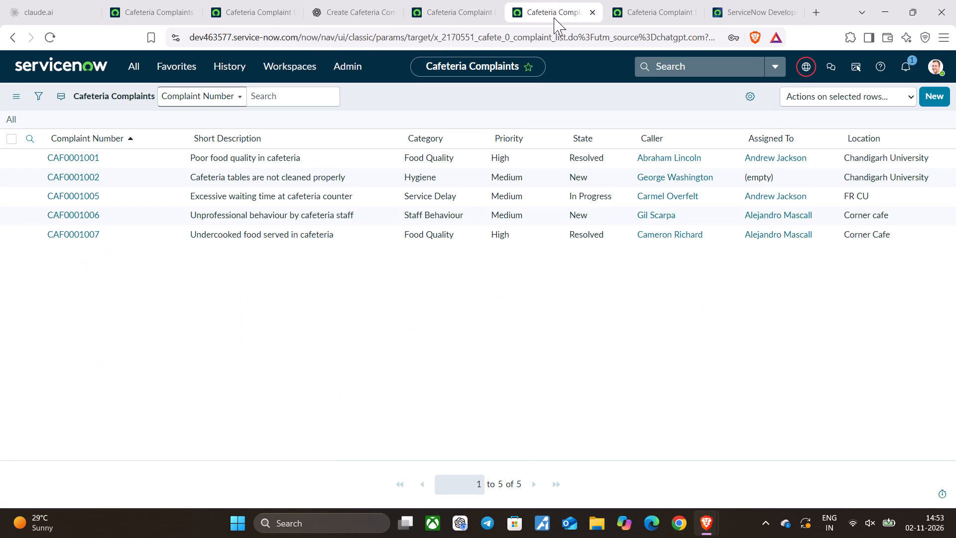
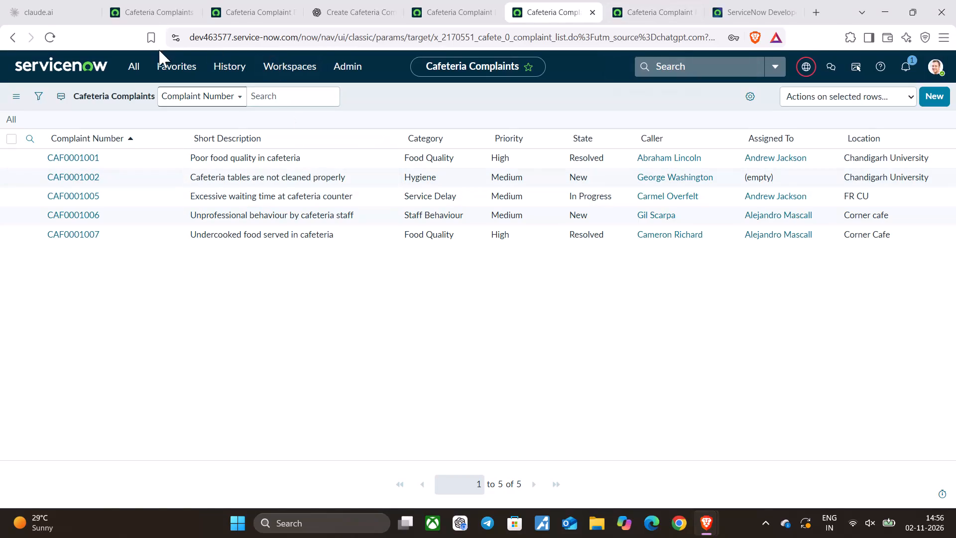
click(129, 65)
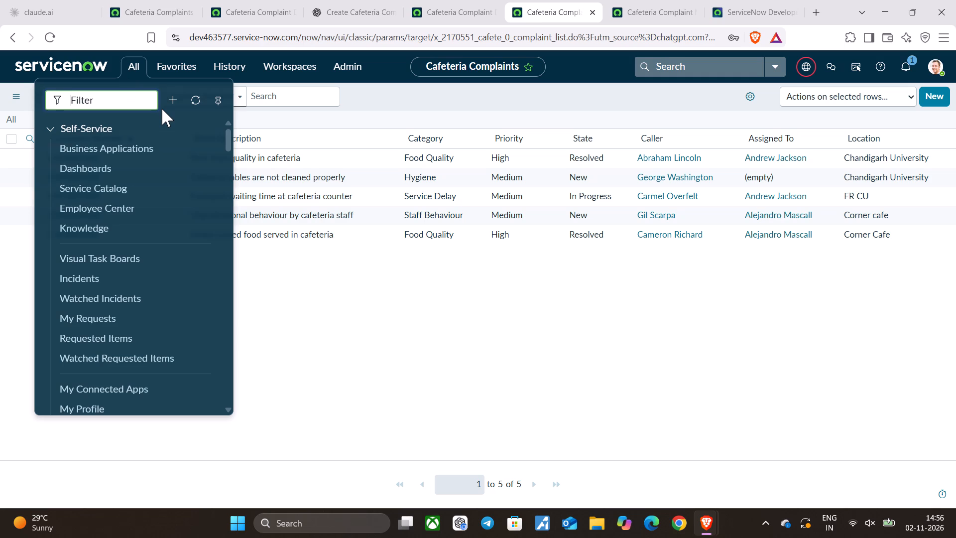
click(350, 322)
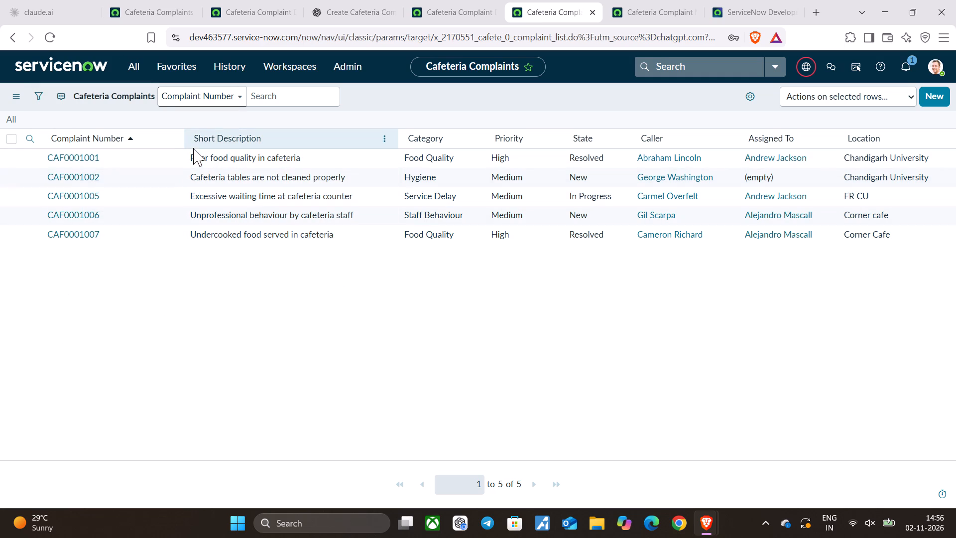
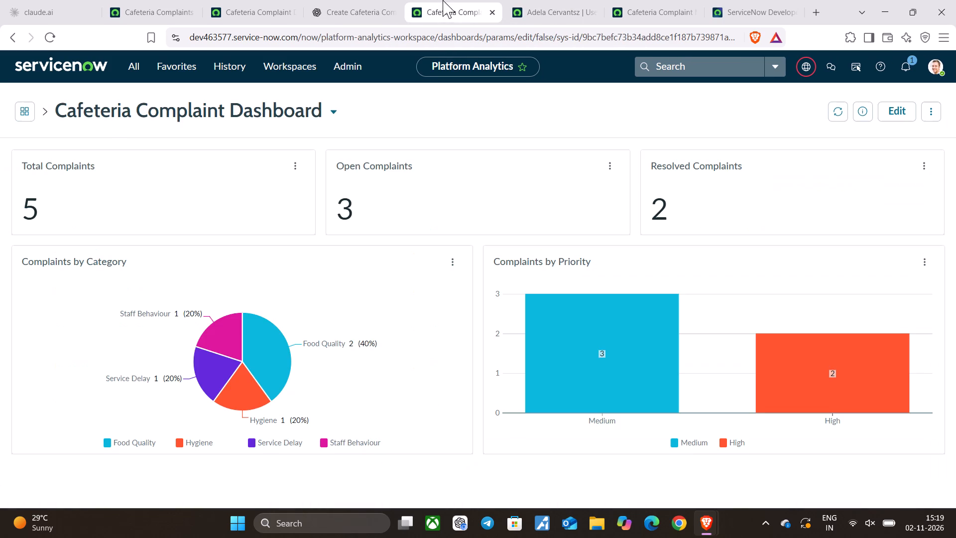
click(540, 0)
scroll(198, 198, up, 9)
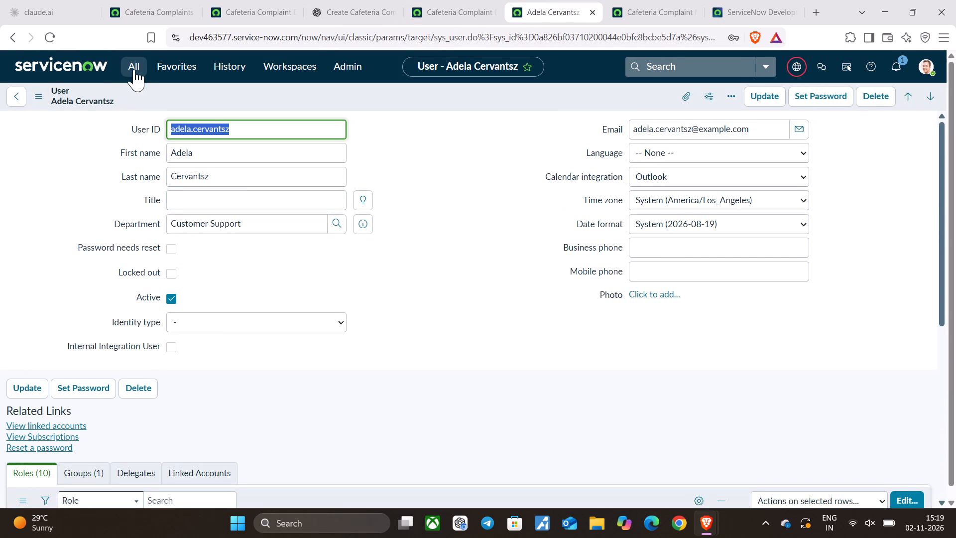
click(139, 68)
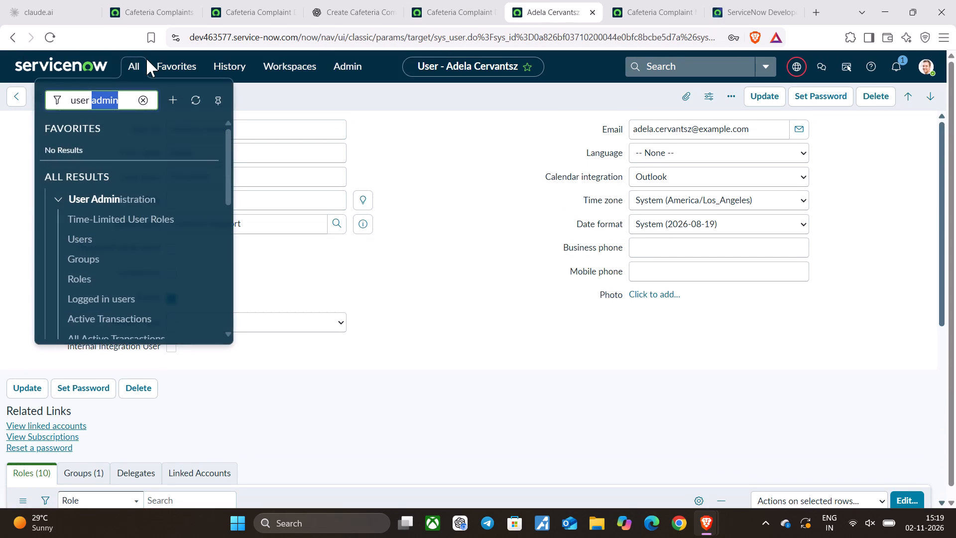
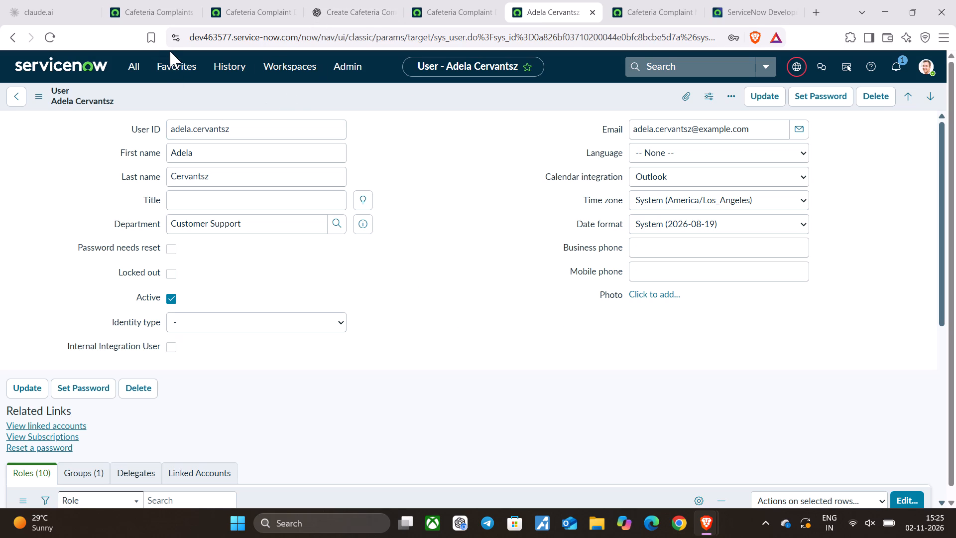
Impersonate the user from the open record with the cafeteria_admin role, using the copied user ID, and dismiss the introductory tour.
click(929, 63)
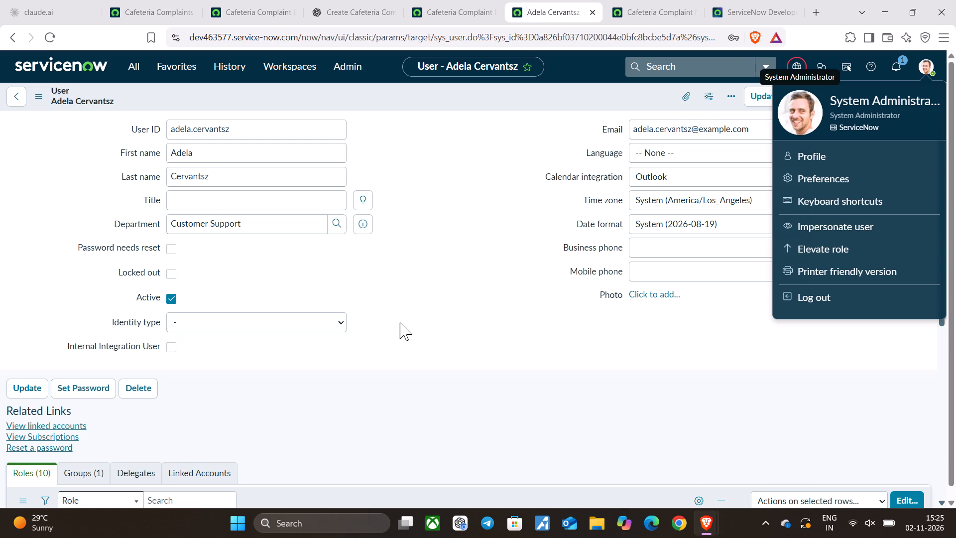
scroll(400, 322, down, 5)
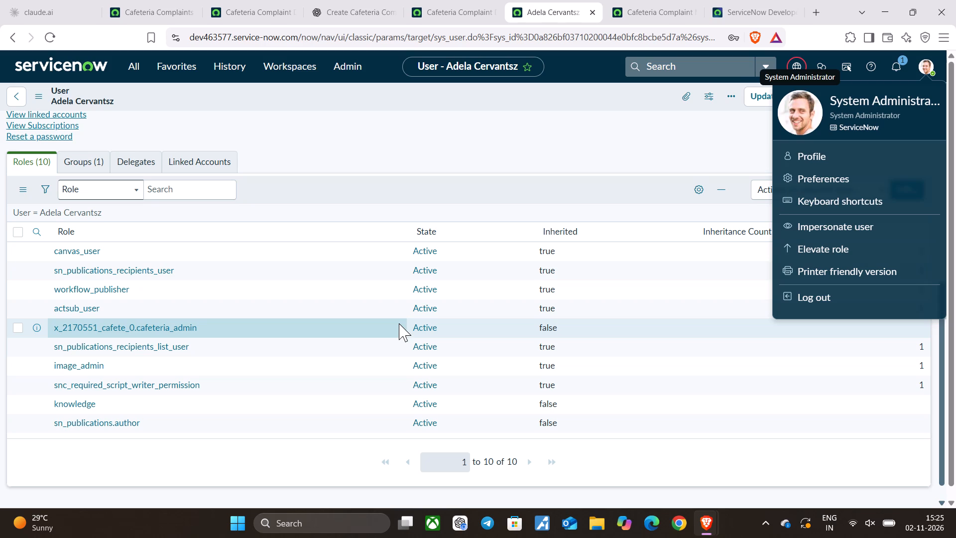
scroll(332, 295, up, 9)
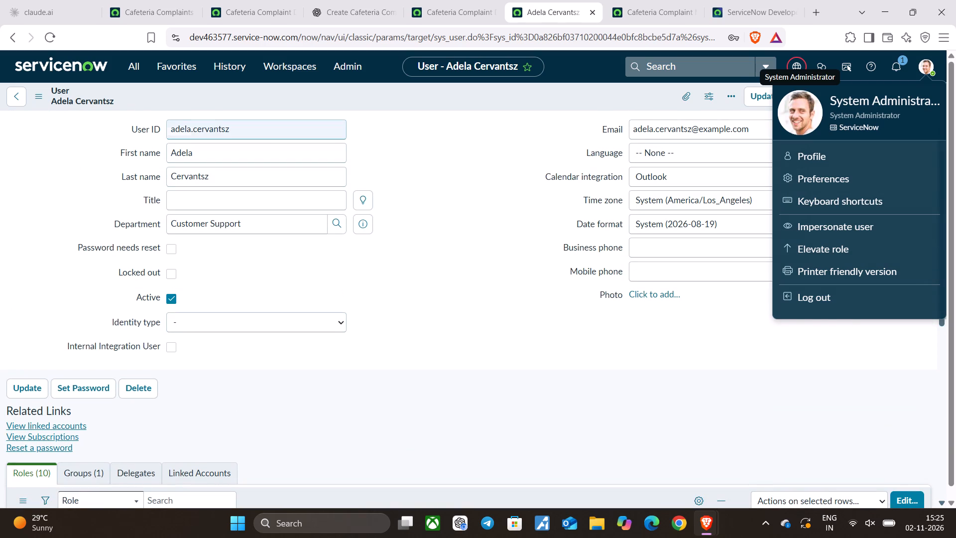
drag(257, 124, 139, 131)
key(ctrl+c)
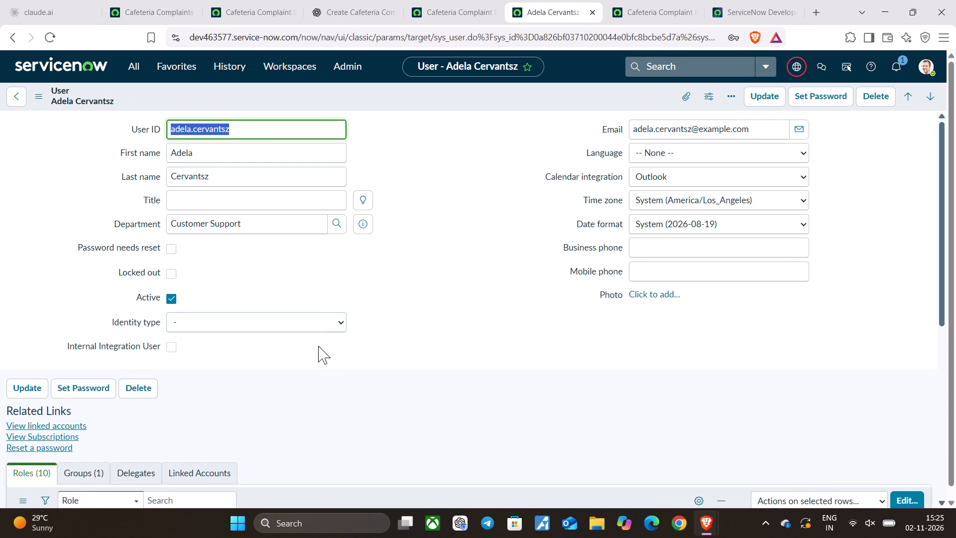
click(339, 291)
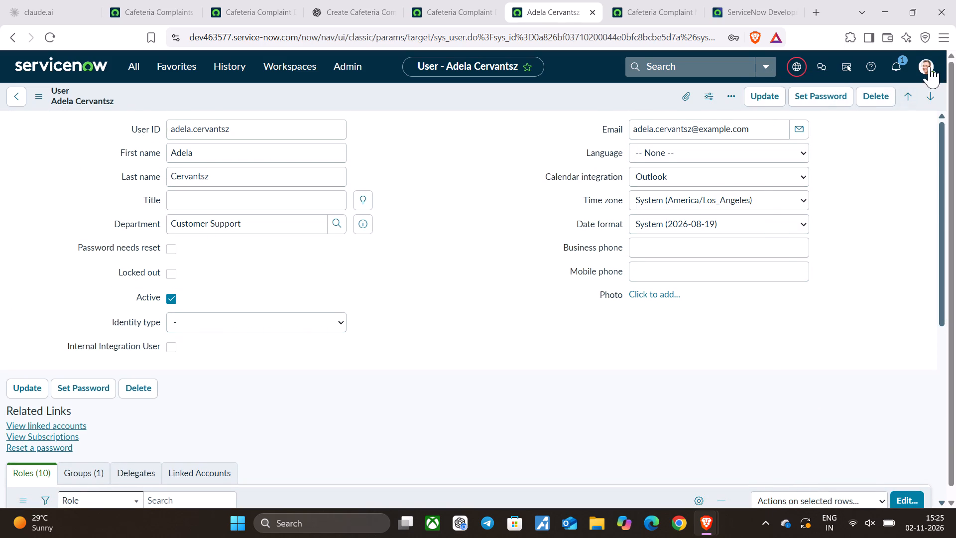
click(928, 67)
click(833, 223)
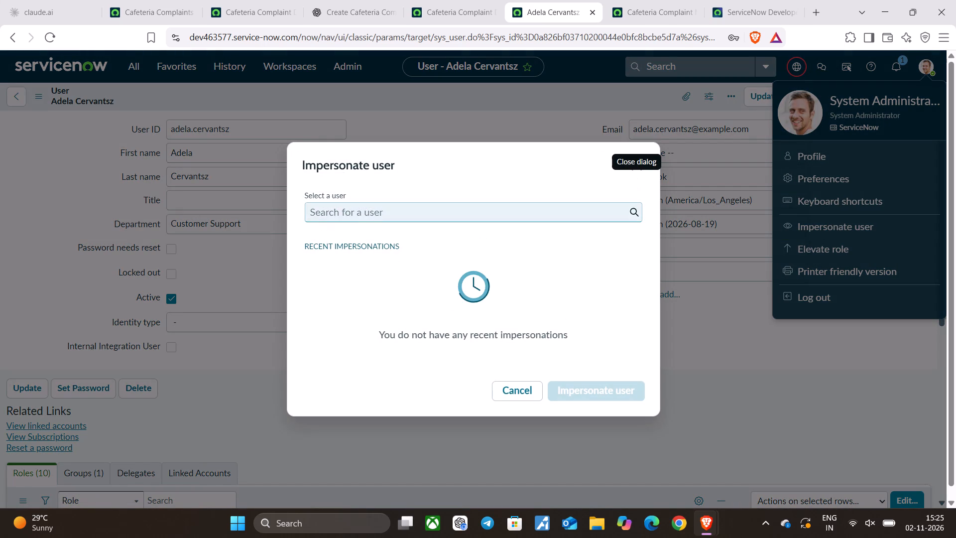
click(471, 218)
key(ctrl+v)
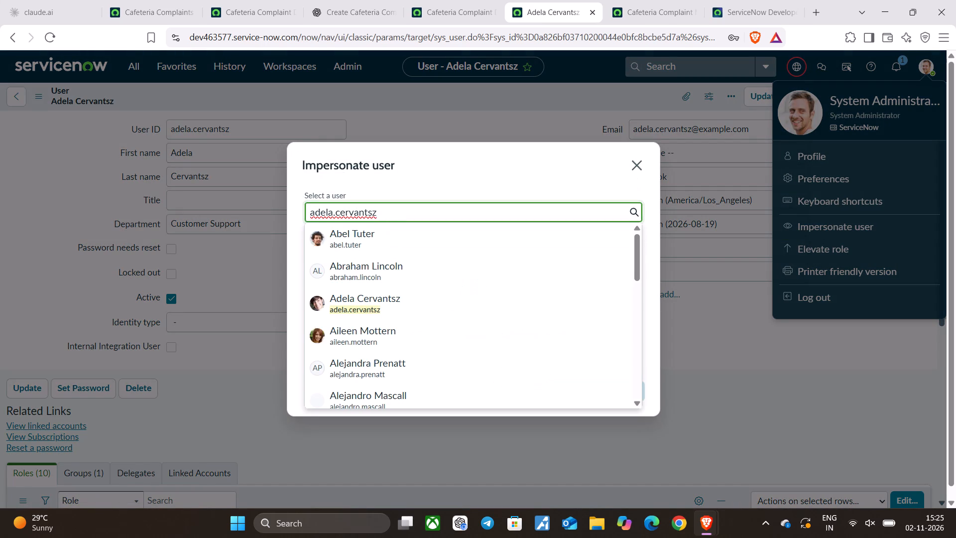
click(464, 235)
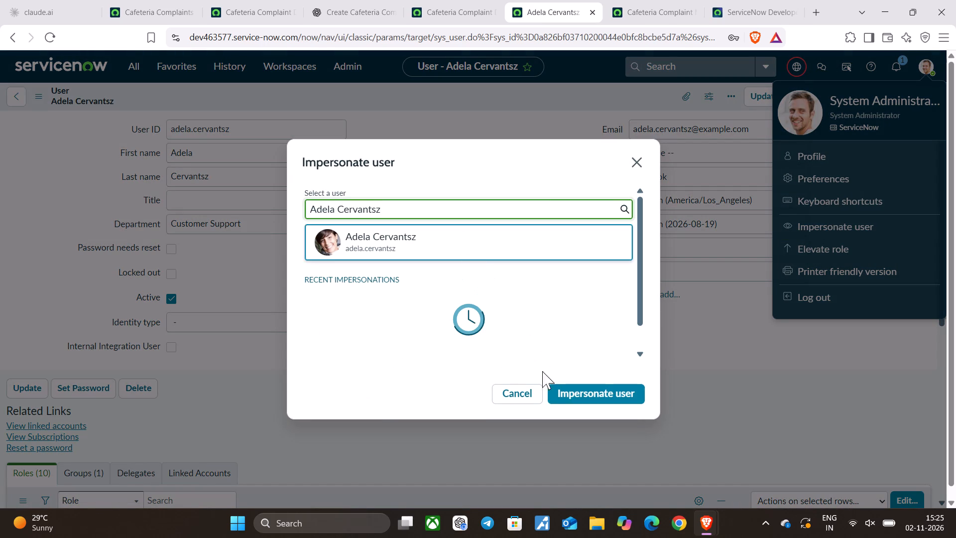
click(556, 397)
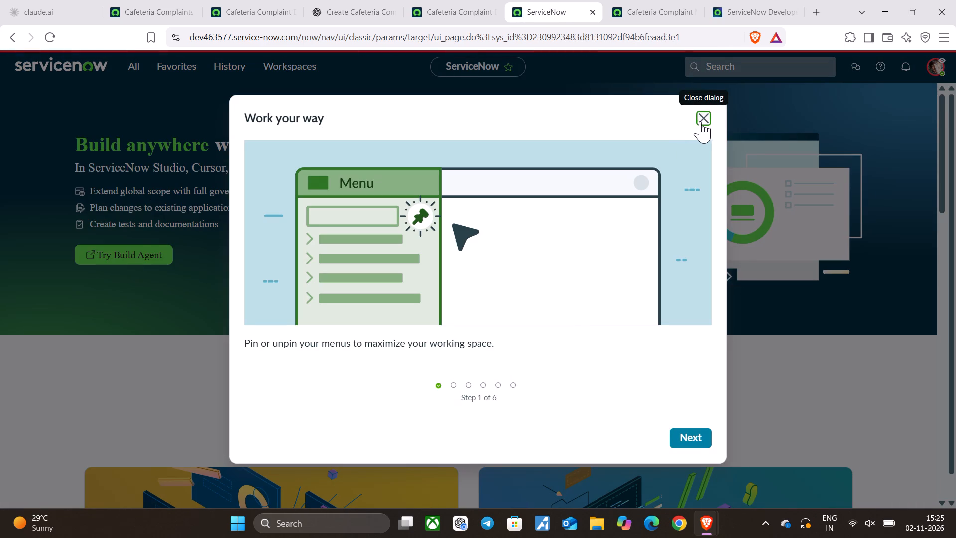
click(702, 120)
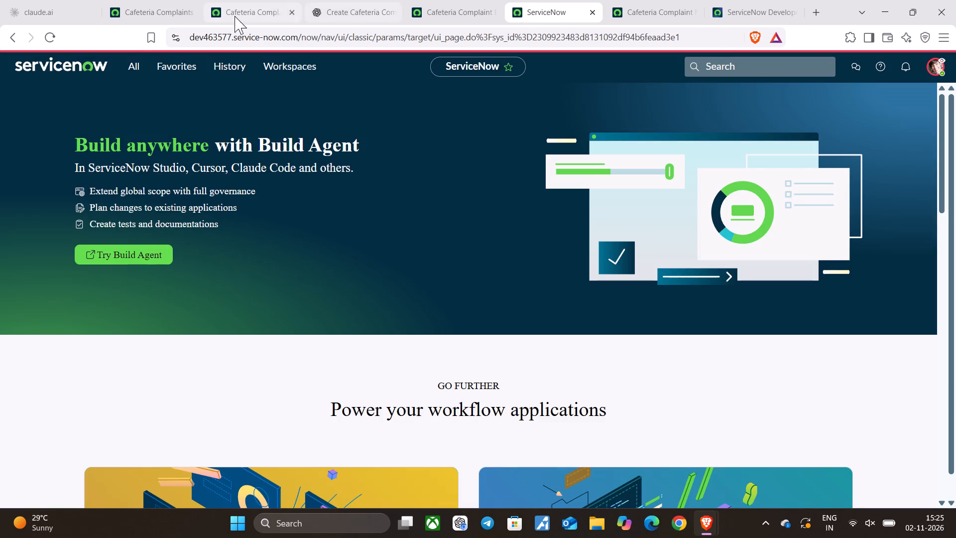
Search the application navigator for "system adm" as the impersonated user and clear the filter.
click(126, 65)
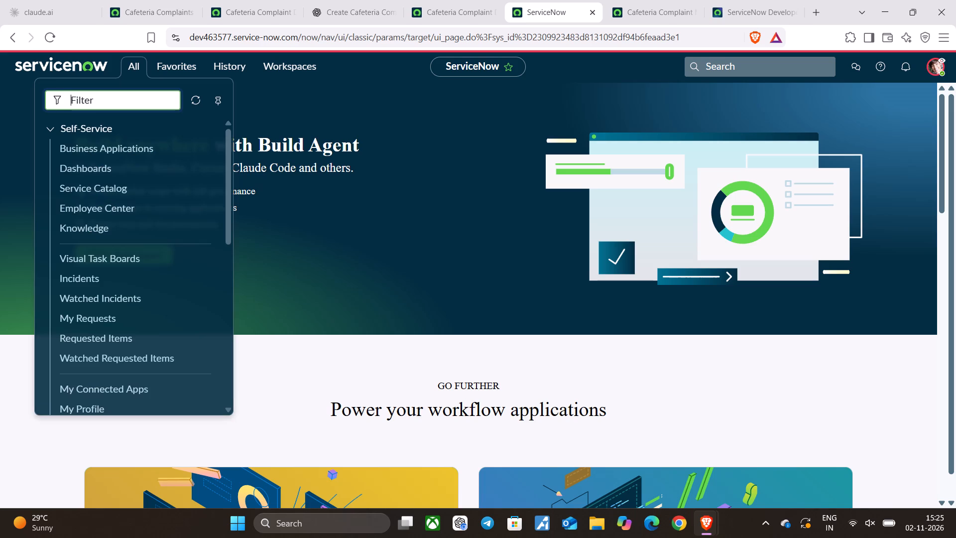
text(system adm)
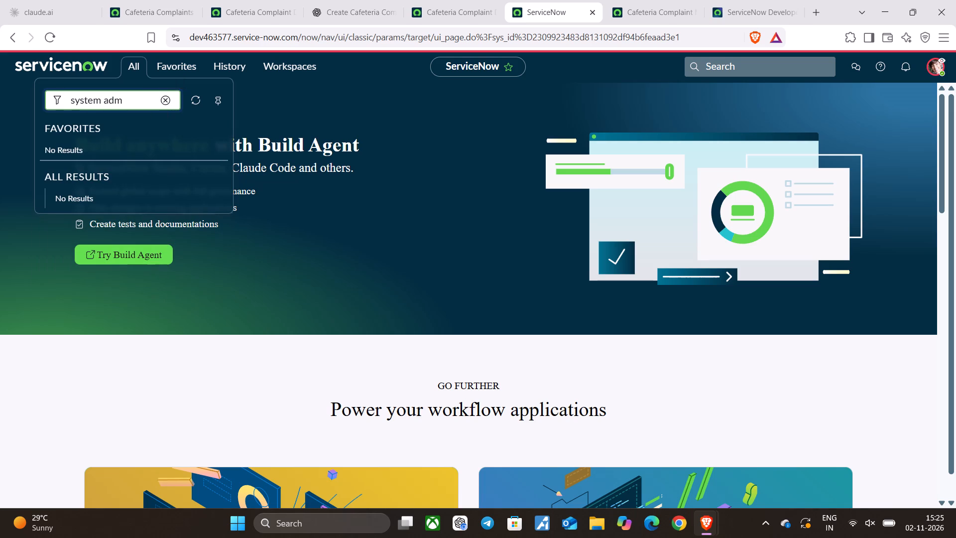
key(BackSpace)
key(BackSpace)
key(BackSpace)
key(BackSpace)
key(BackSpace)
key(BackSpace)
key(BackSpace)
key(BackSpace)
key(BackSpace)
key(BackSpace)
key(BackSpace)
key(BackSpace)
key(BackSpace)
key(BackSpace)
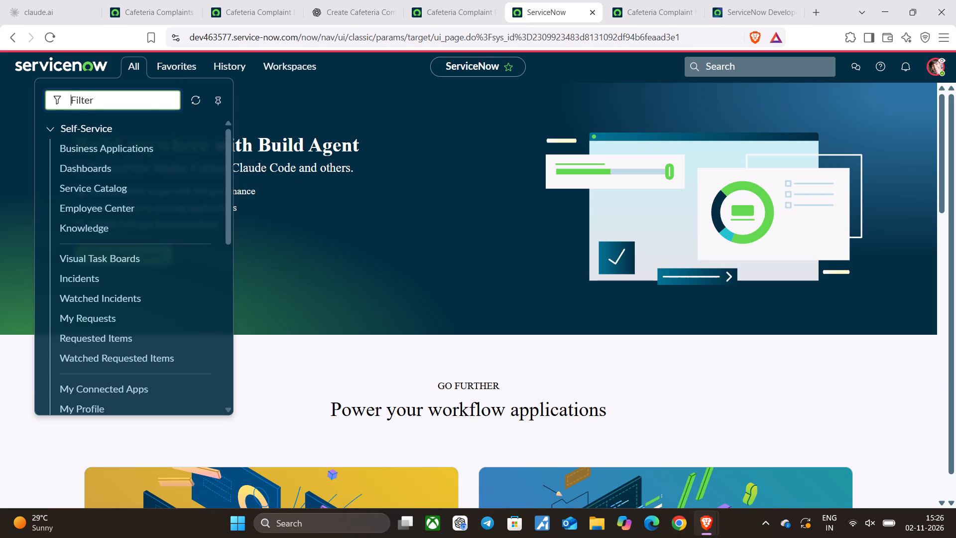
text(cafet)
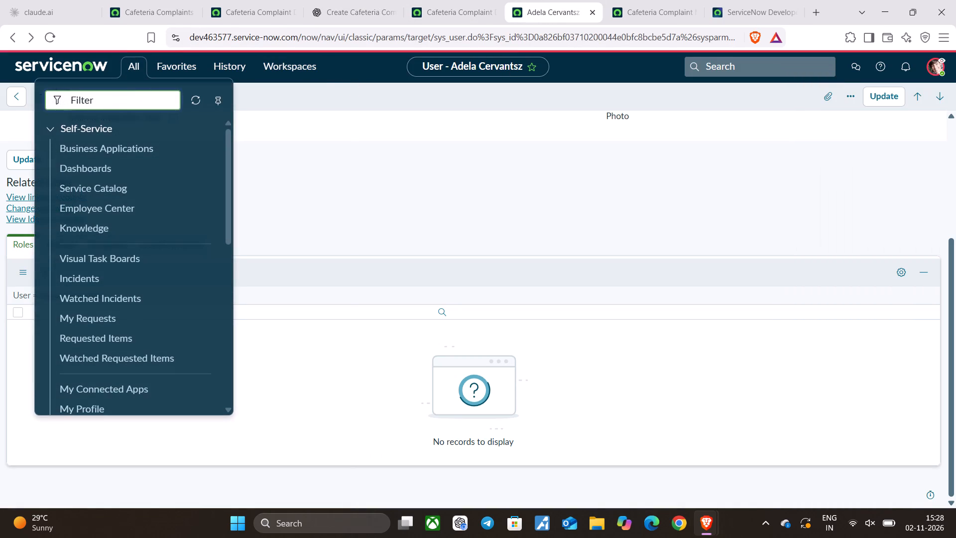
text(module)
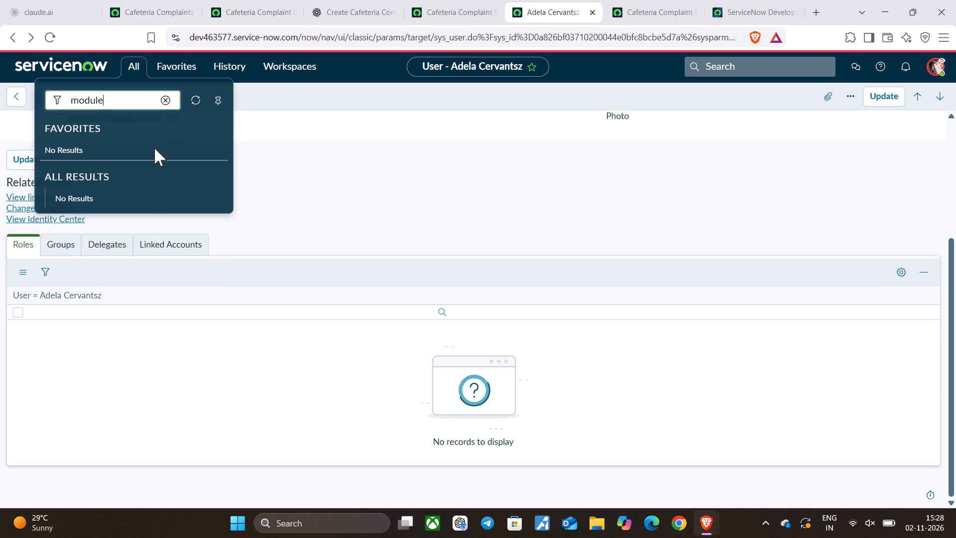
click(692, 172)
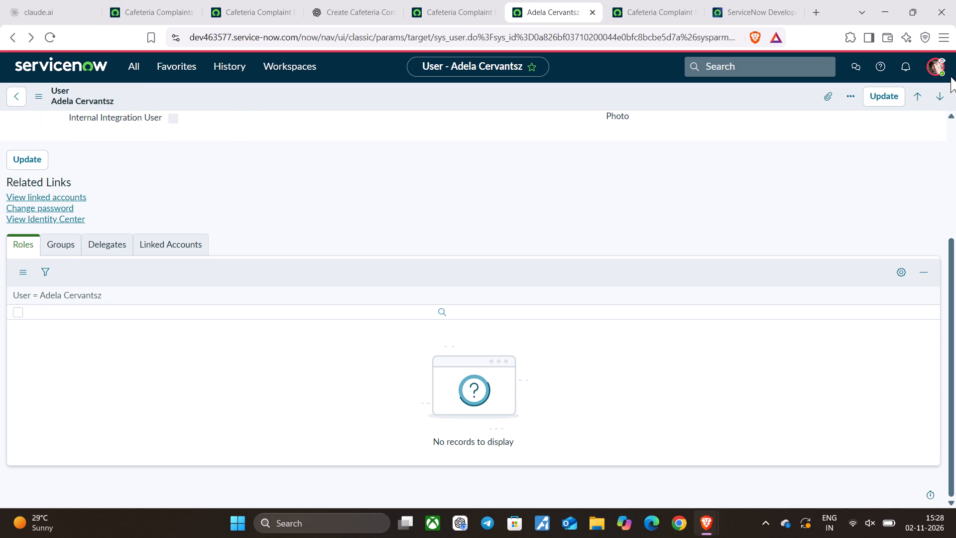
End the impersonation of the current user.
click(939, 63)
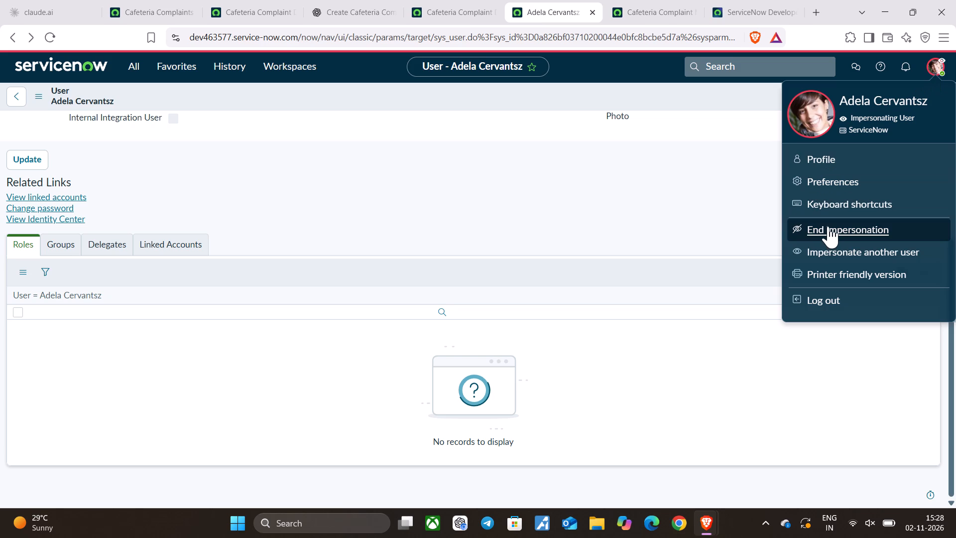
click(828, 226)
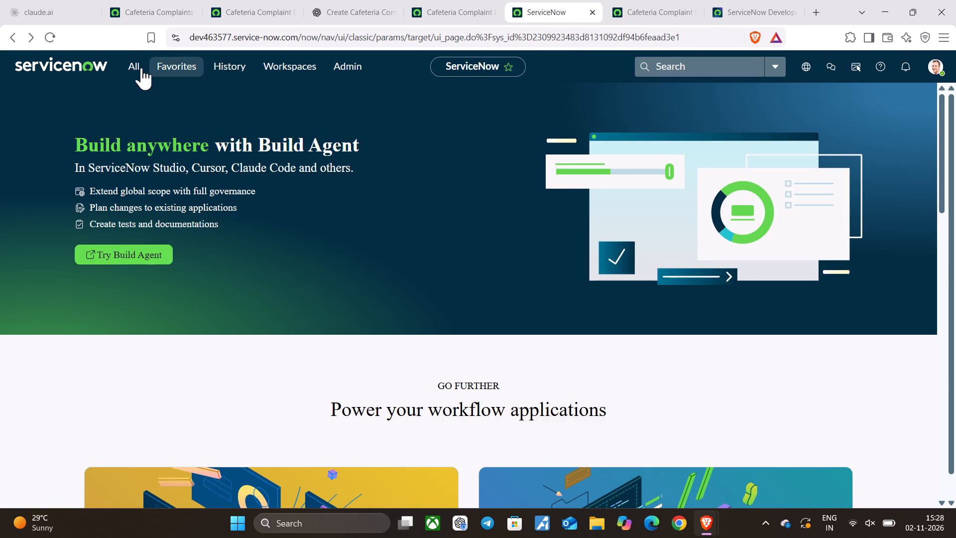
Search the application navigator for "module" and open the Modules list that shows table, link type and application menu.
click(131, 65)
text(module)
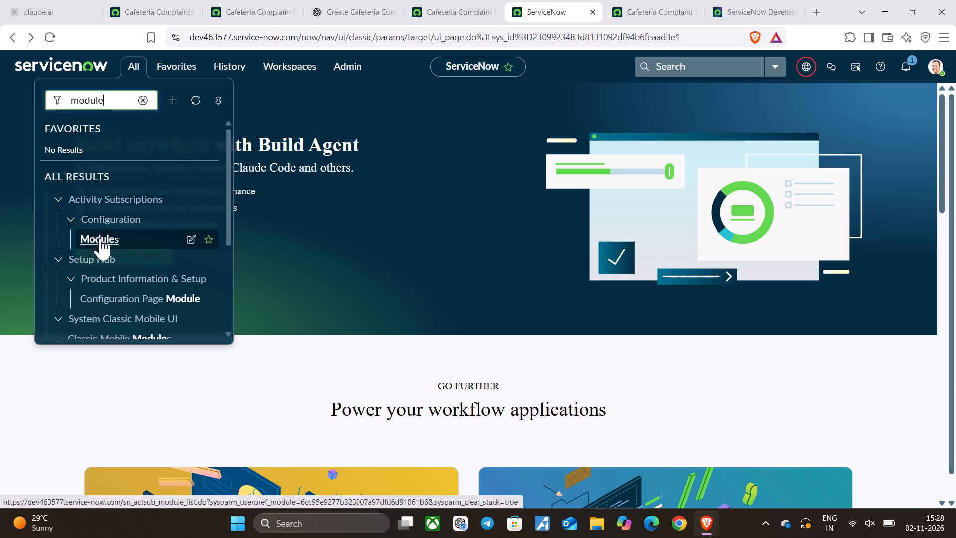
scroll(118, 254, down, 1)
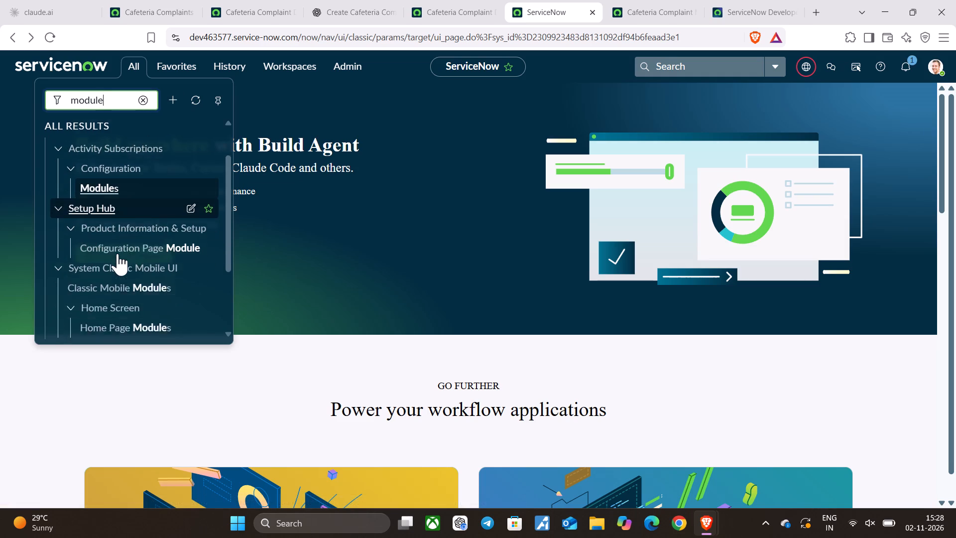
scroll(118, 255, down, 1)
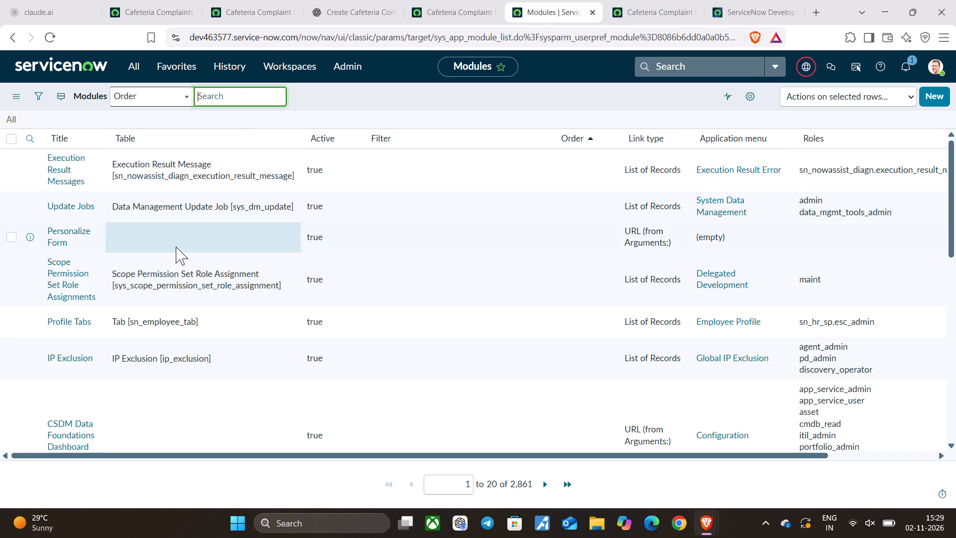
Search the Modules list by Title for "cafeteria".
click(220, 90)
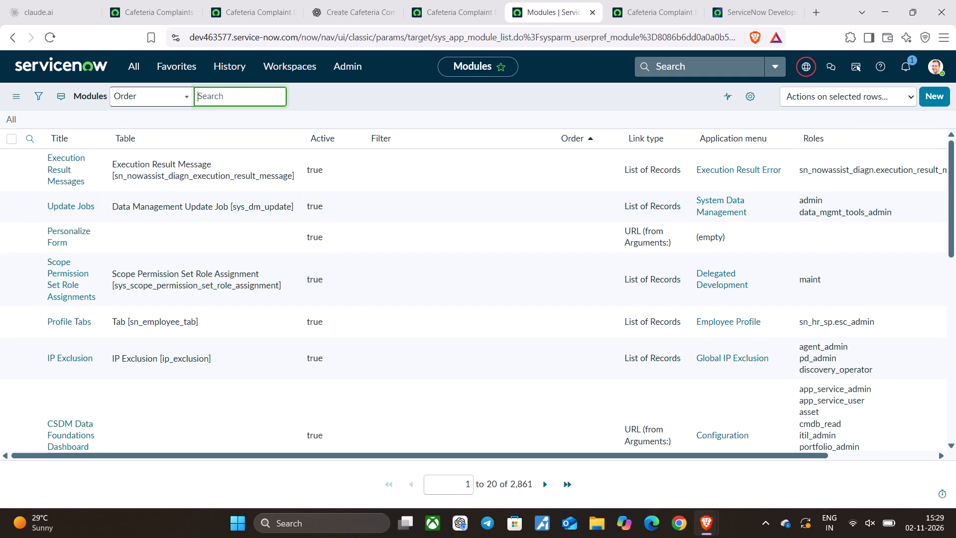
click(148, 90)
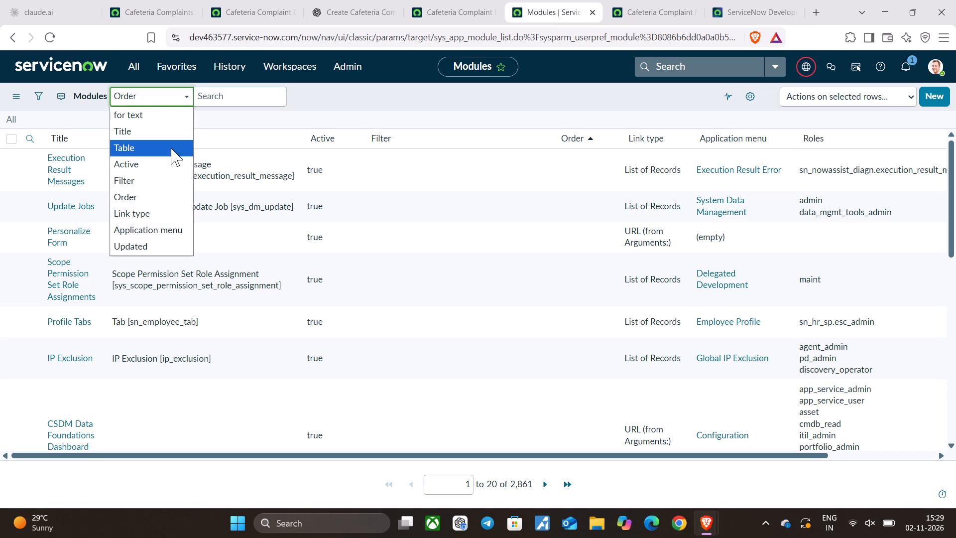
click(168, 135)
click(228, 94)
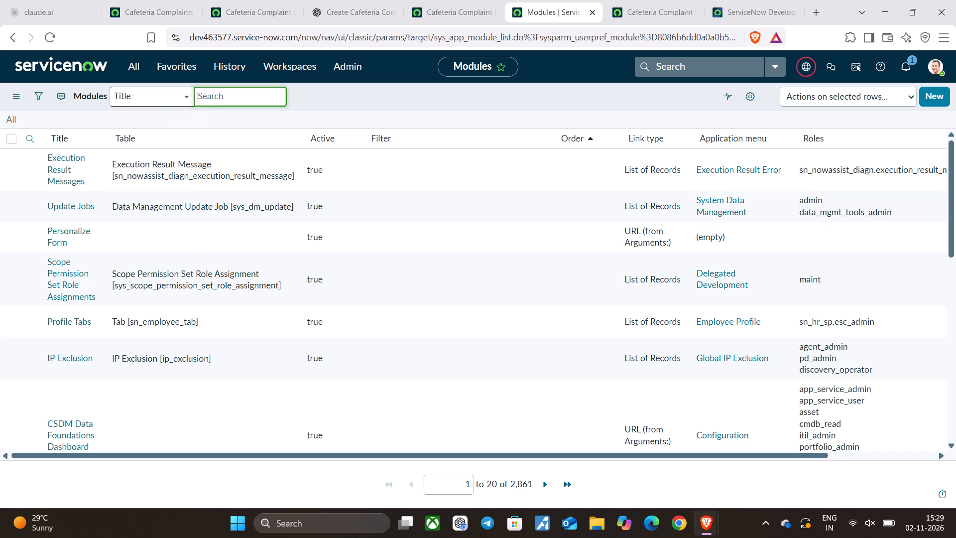
text(ca)
text(feter)
text(ia)
key(Return)
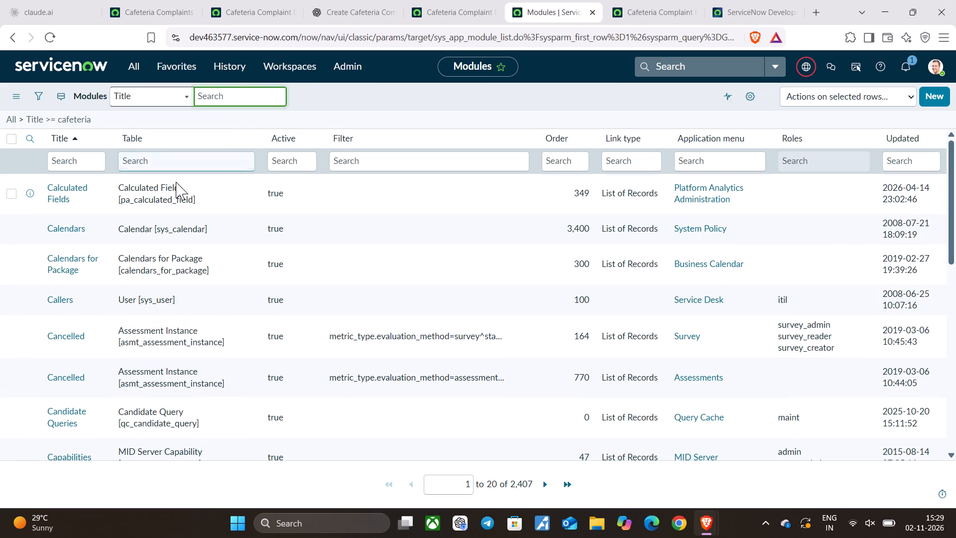
Examine the filtered Modules list for entries belonging to the cafeteria application.
scroll(179, 190, down, 5)
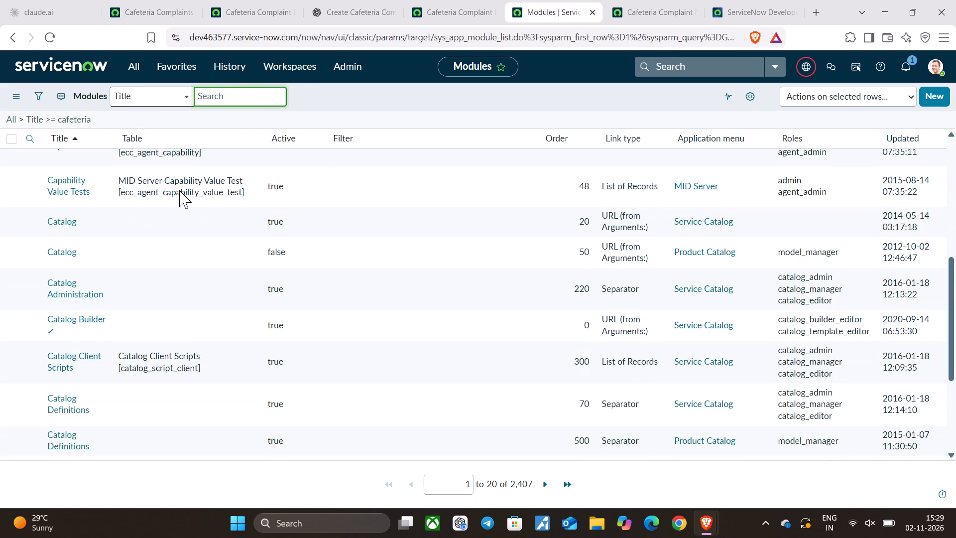
scroll(179, 190, down, 1)
scroll(179, 190, up, 1)
scroll(179, 190, down, 3)
scroll(179, 190, up, 1)
scroll(179, 190, down, 1)
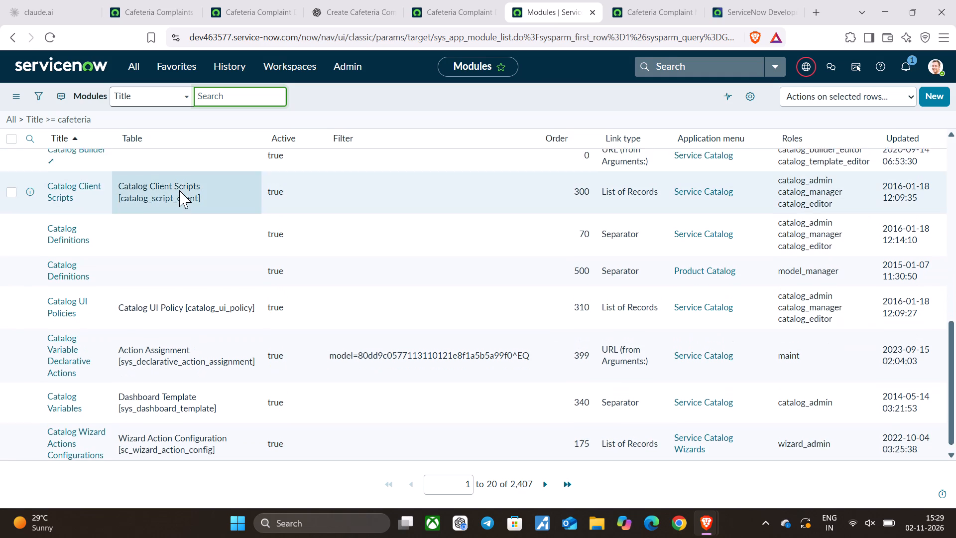
scroll(179, 190, down, 4)
scroll(179, 190, up, 14)
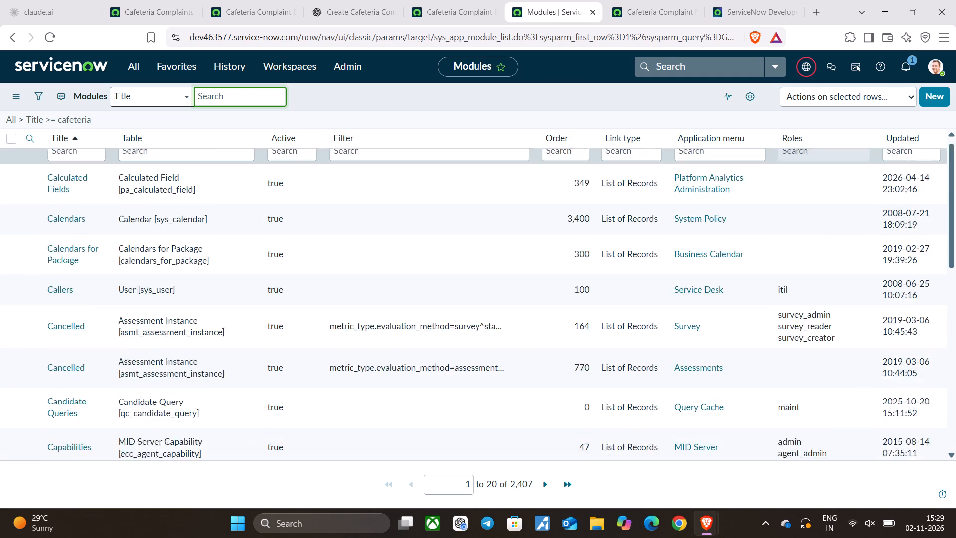
scroll(179, 190, up, 3)
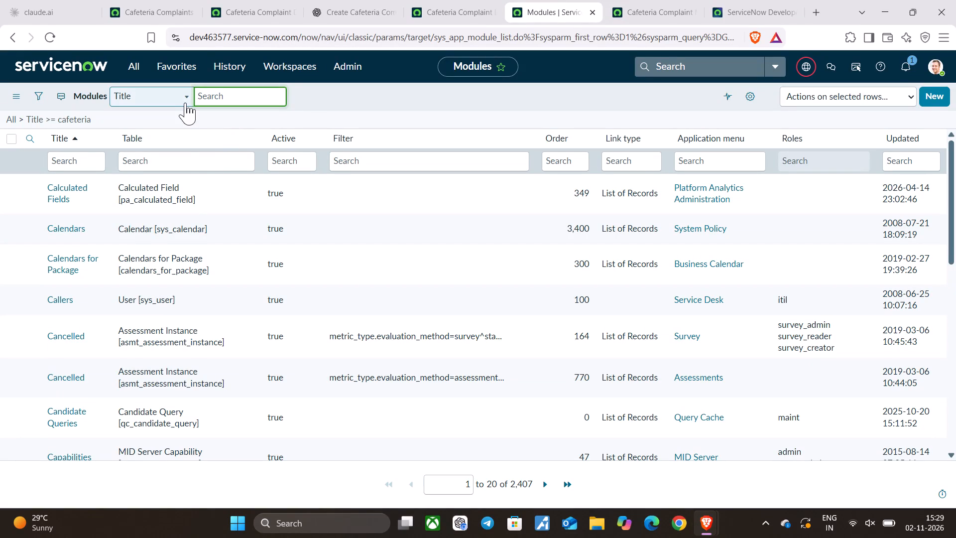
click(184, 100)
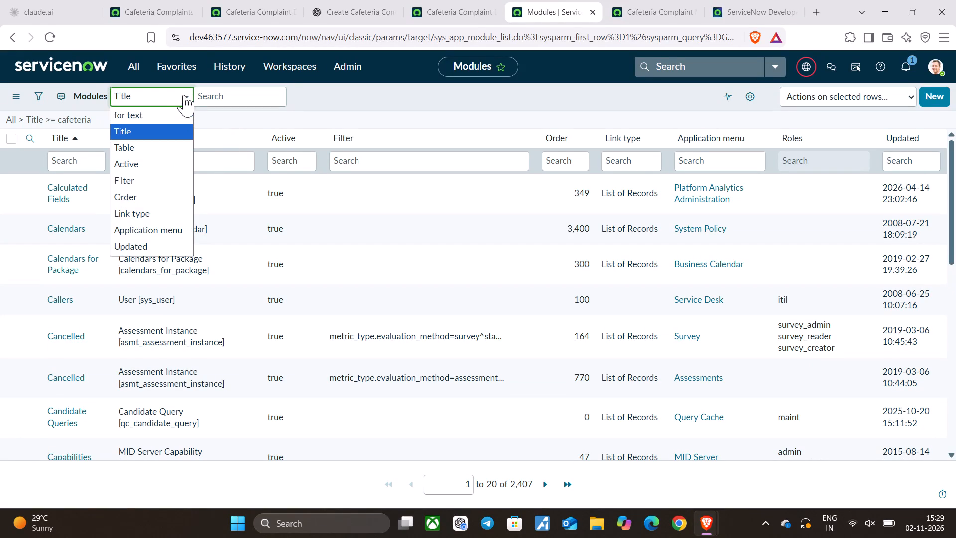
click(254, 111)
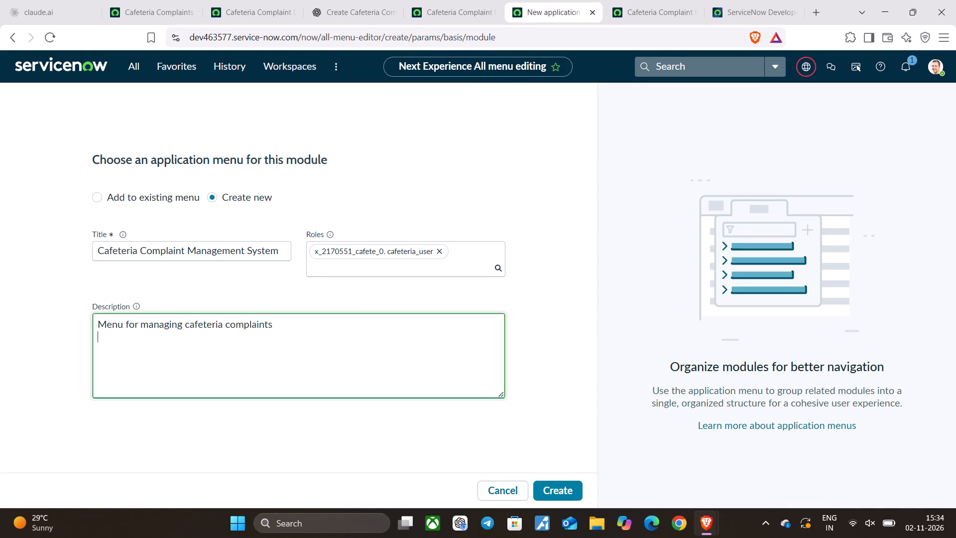
click(553, 488)
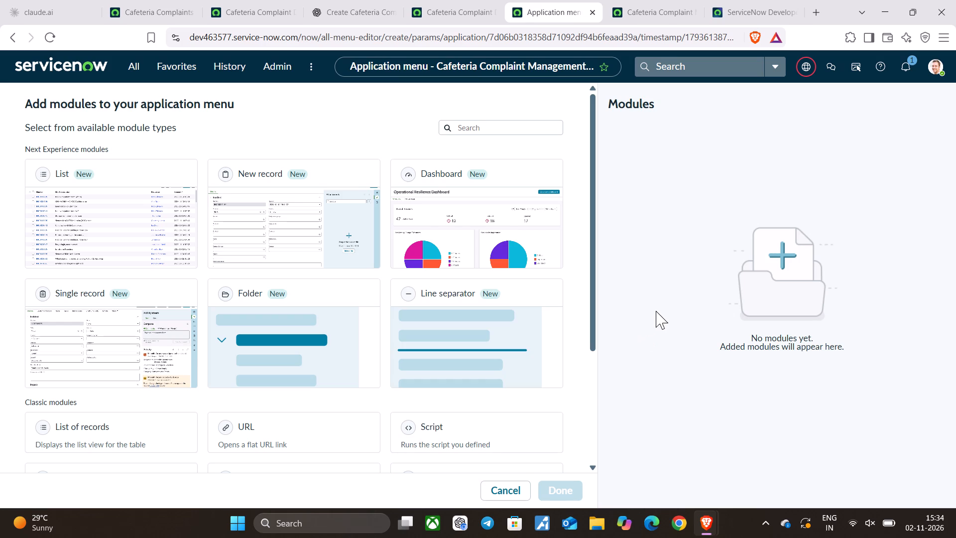
Capture a full-screen screenshot of the page for adding modules to the application menu.
key(shift+super+s)
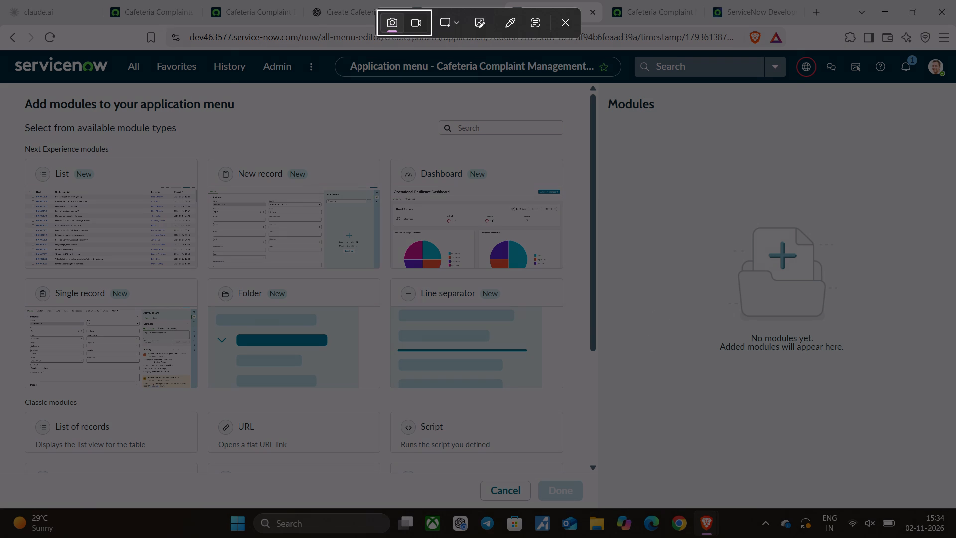
drag(0, 0, 955, 537)
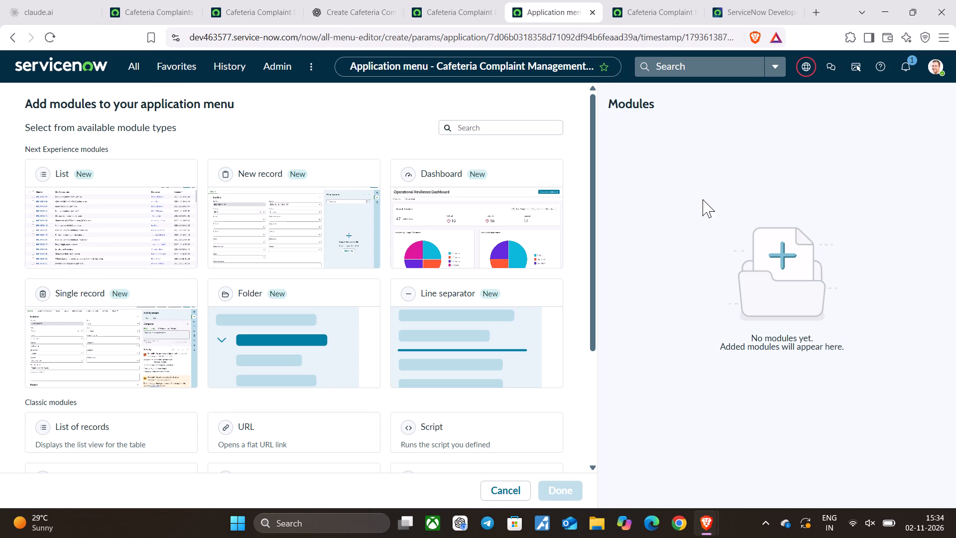
Add a Next Experience List module to the application menu and name it "Cafeteria management".
click(112, 211)
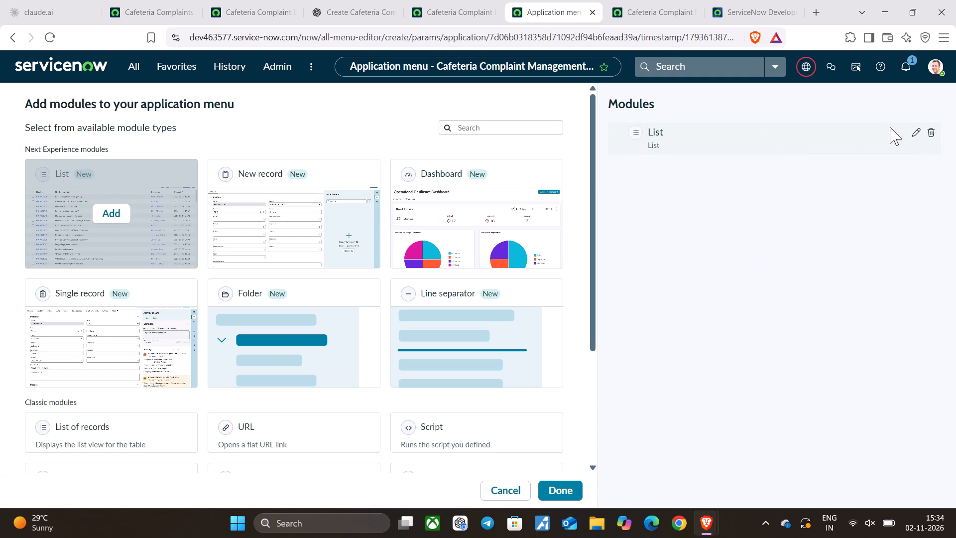
click(918, 132)
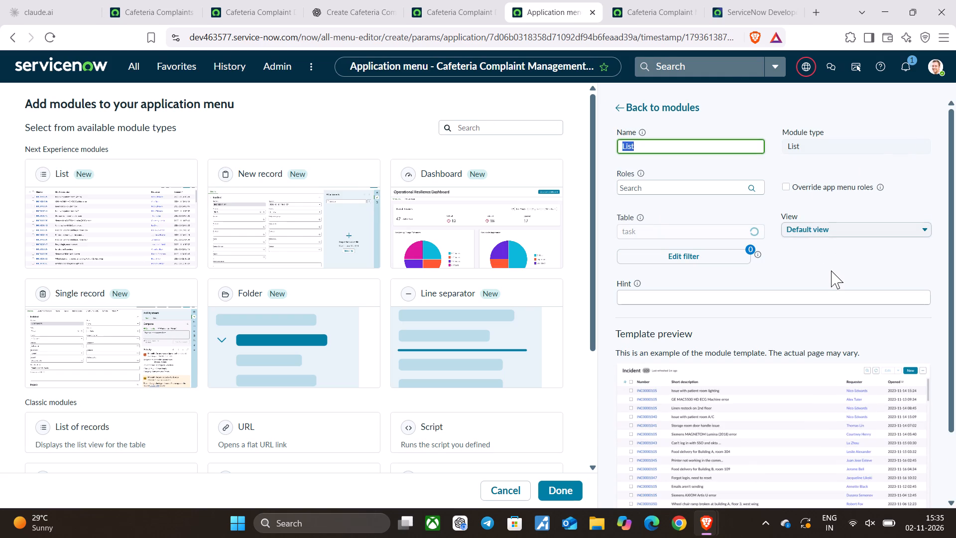
click(831, 271)
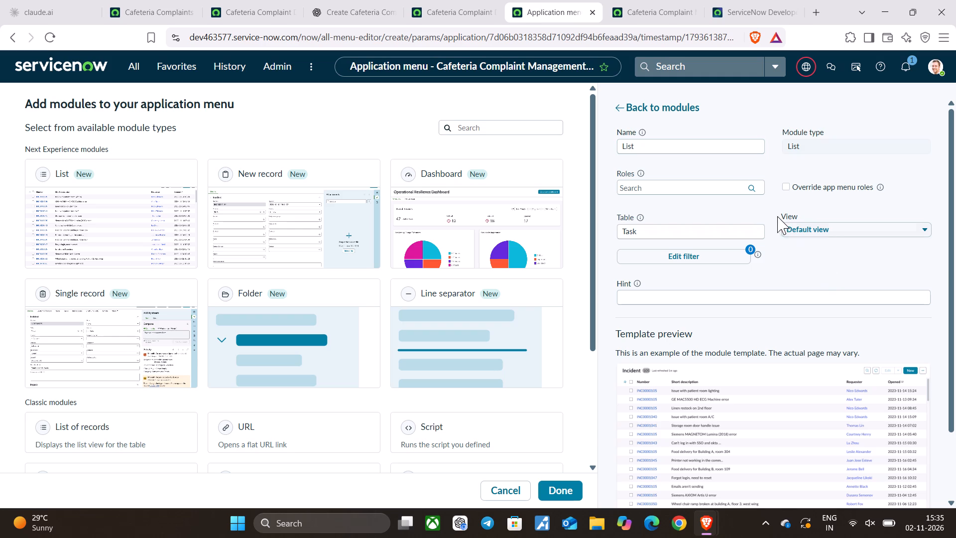
drag(707, 147, 697, 151)
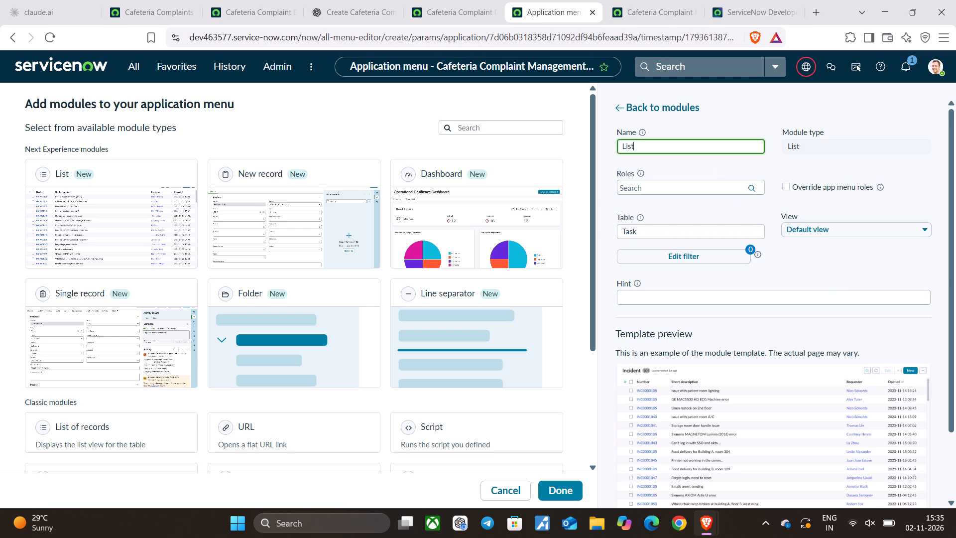
drag(697, 151, 620, 158)
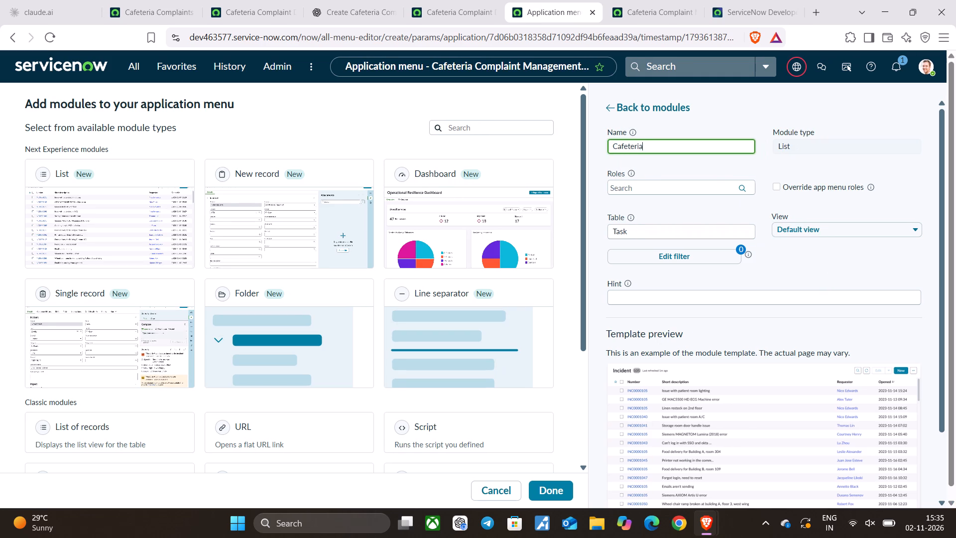
text(gement)
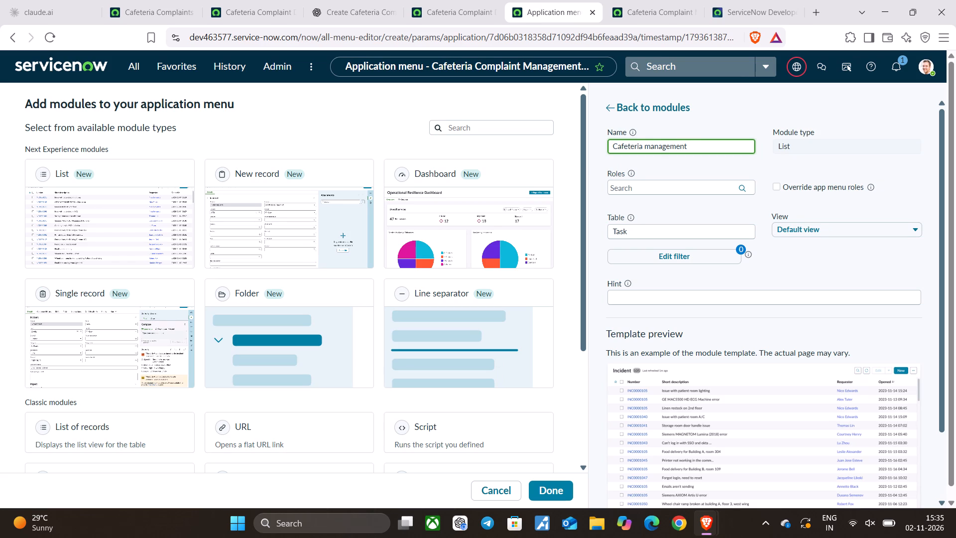
Search for "cafet" and set the List module's table to Cafeteria Complaint instead of Task.
click(659, 227)
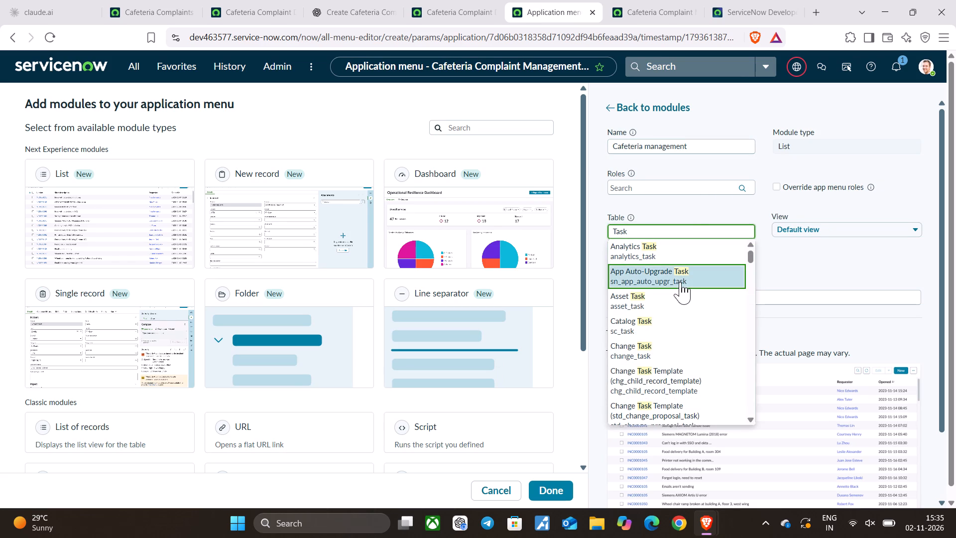
drag(678, 227, 608, 225)
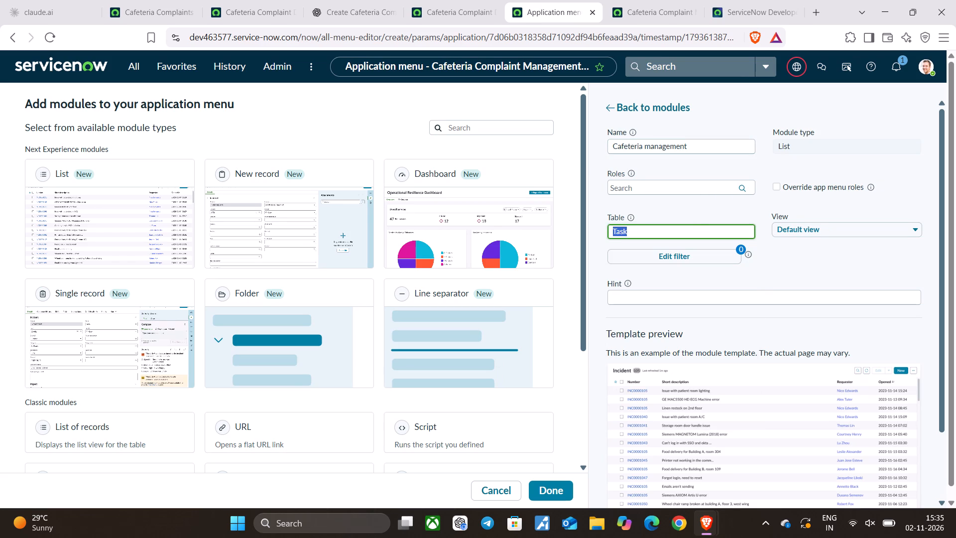
key(BackSpace)
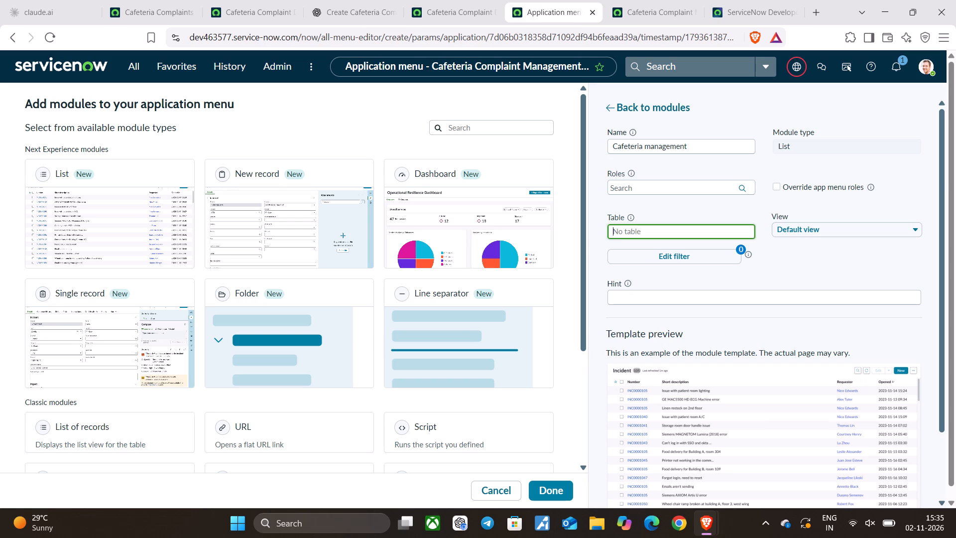
text(cafet)
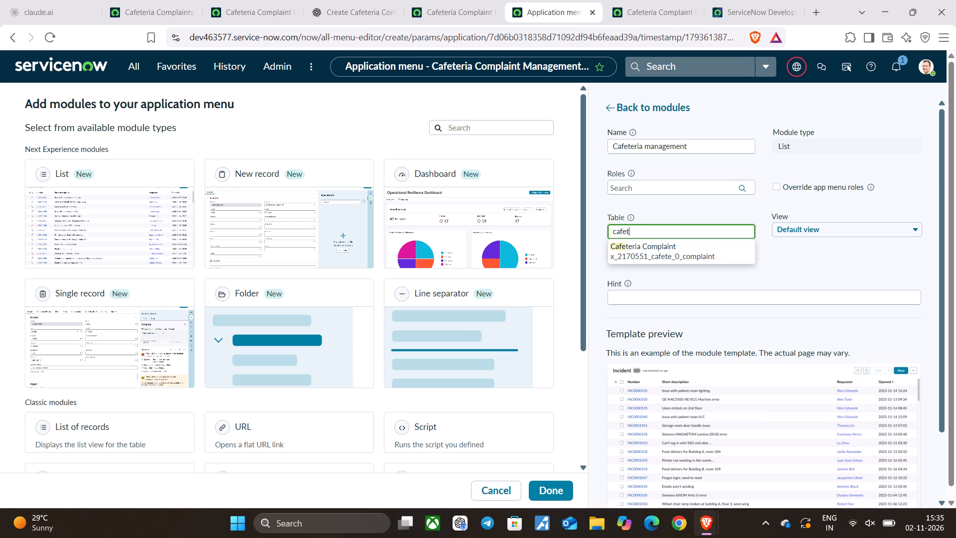
click(655, 253)
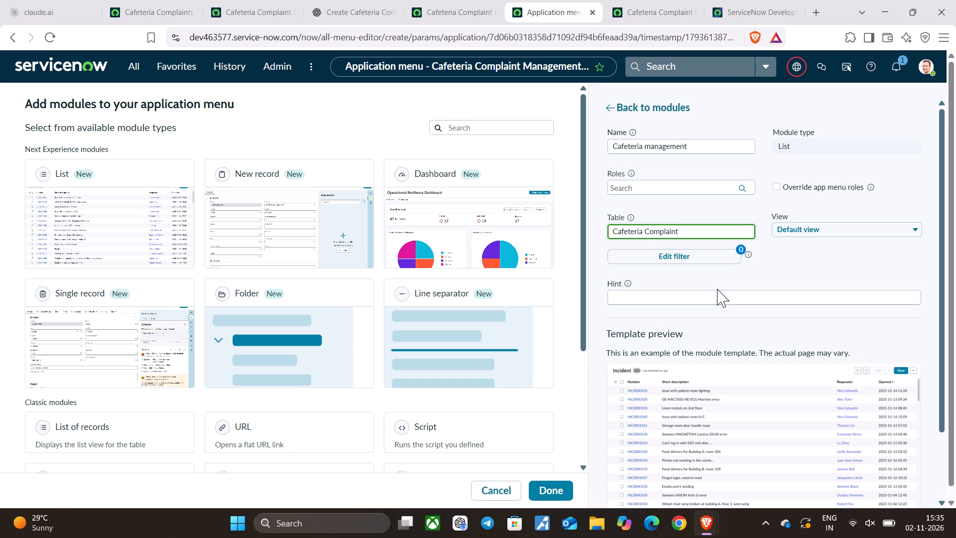
Examine the Cafeteria management module's remaining settings and its template preview.
scroll(717, 289, down, 2)
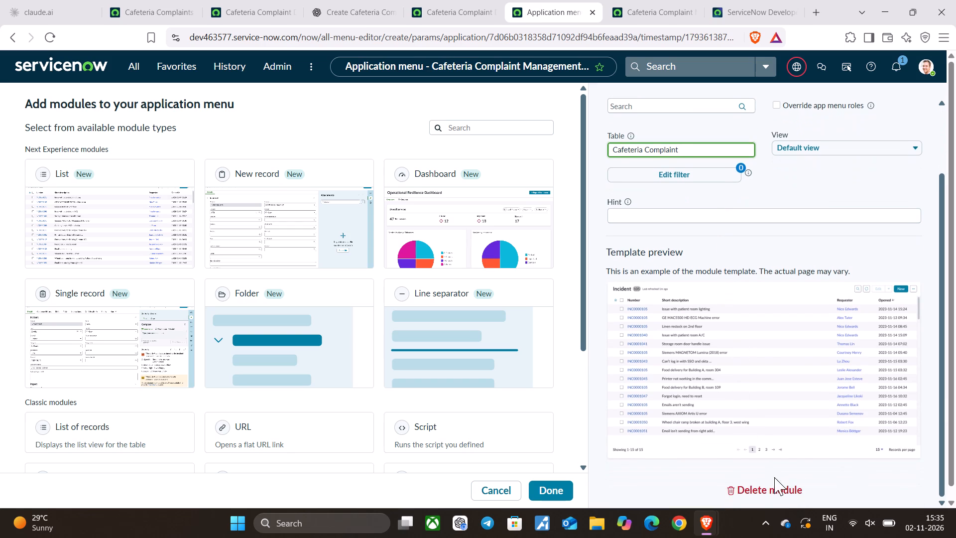
scroll(757, 323, up, 3)
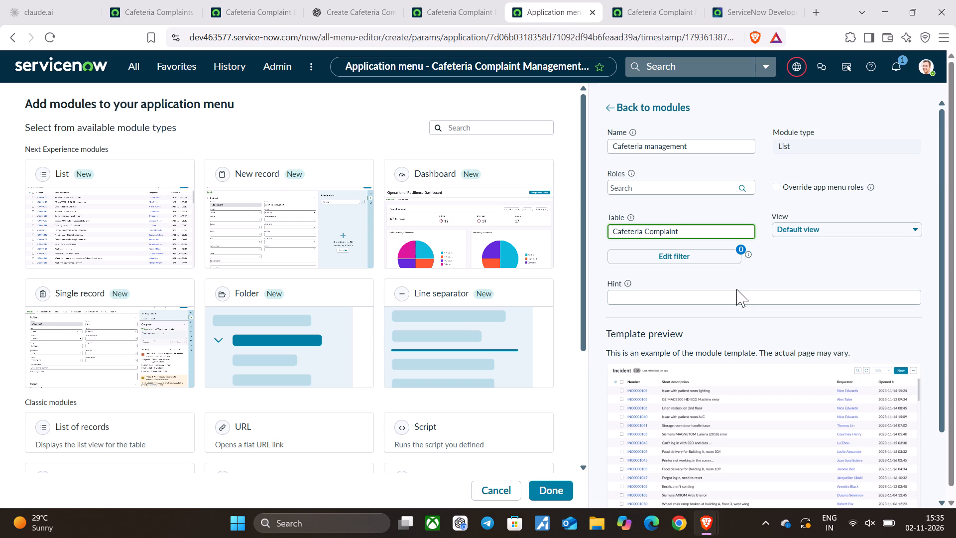
scroll(712, 249, down, 2)
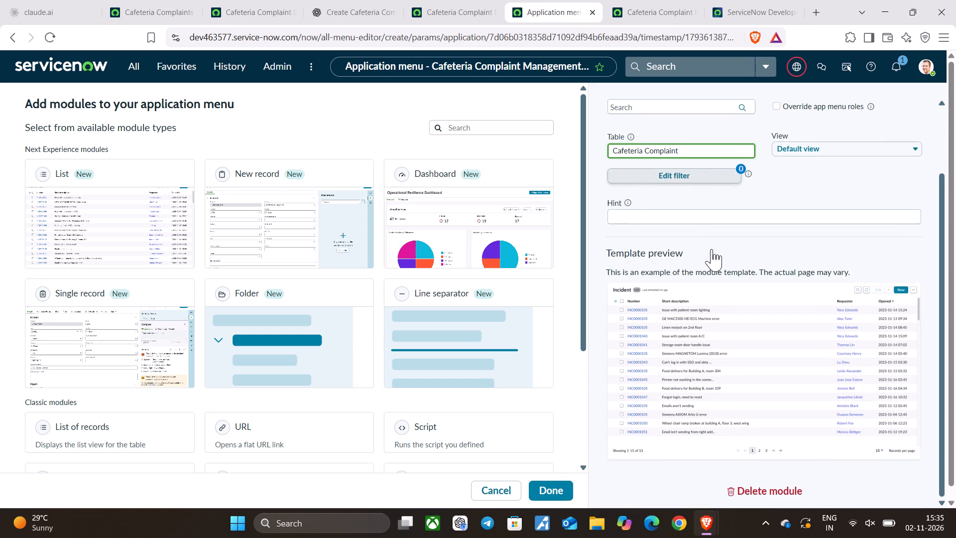
scroll(727, 240, down, 2)
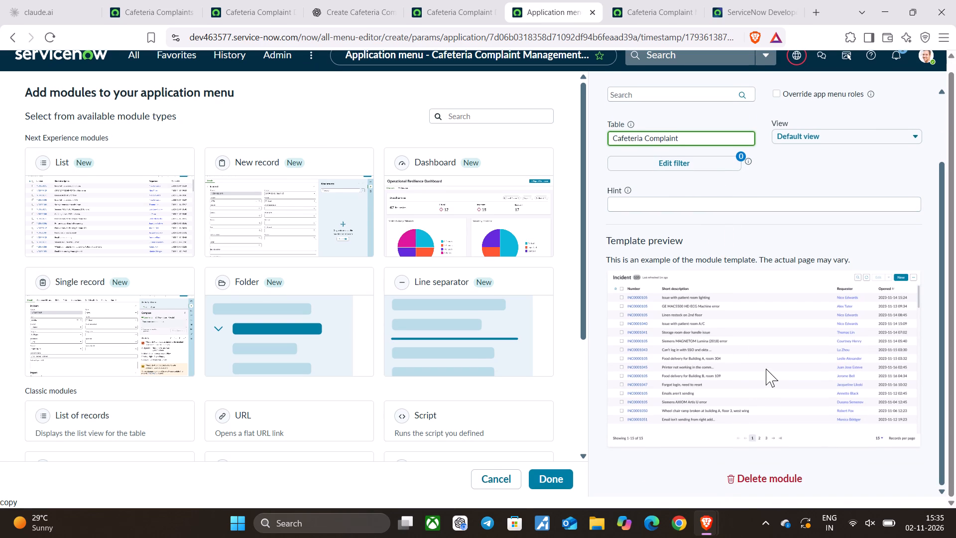
scroll(765, 360, up, 11)
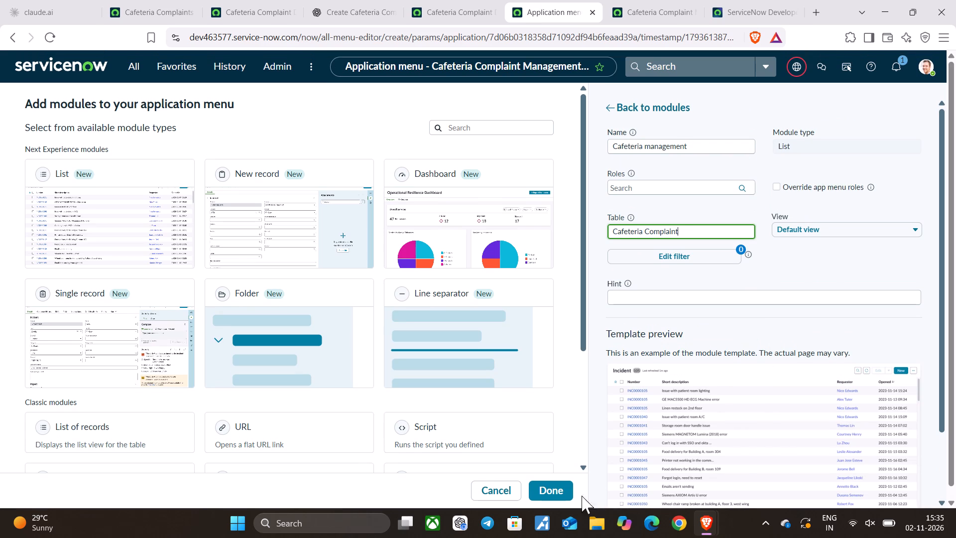
scroll(553, 510, down, 3)
scroll(643, 403, down, 3)
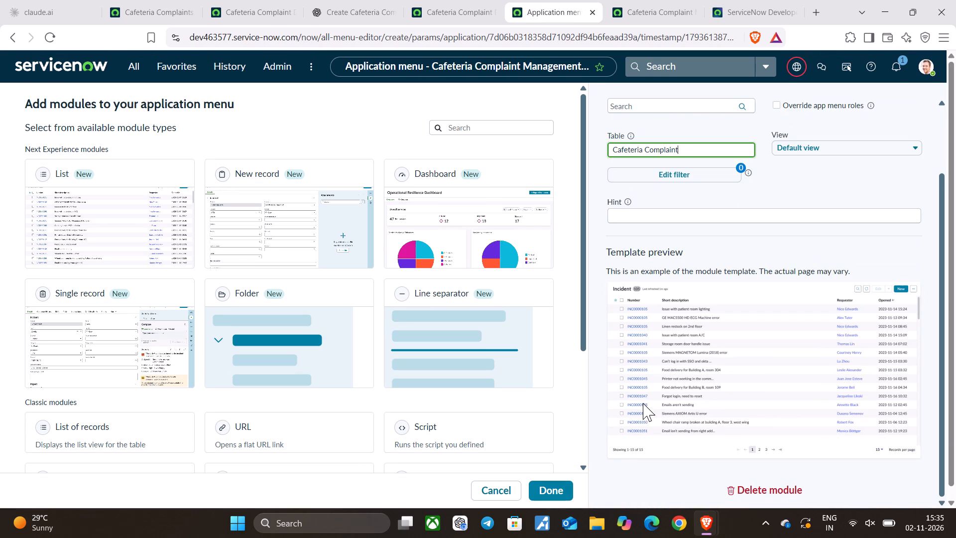
scroll(643, 403, up, 5)
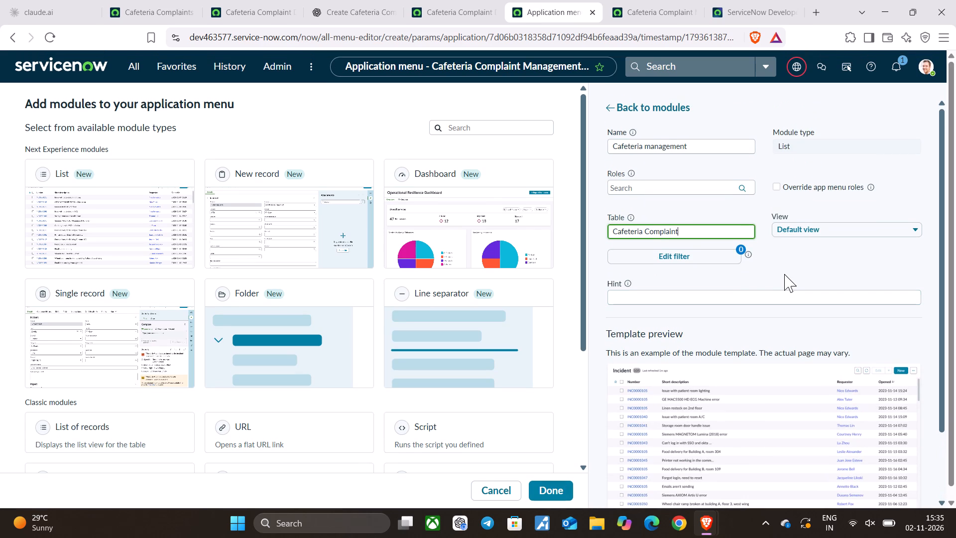
Pick the cafeteria_user, cafeteria_staff and cafeteria_admin roles of x_2170551_cafete_0 for the Cafeteria management module, sorting the role list by name descending.
click(741, 188)
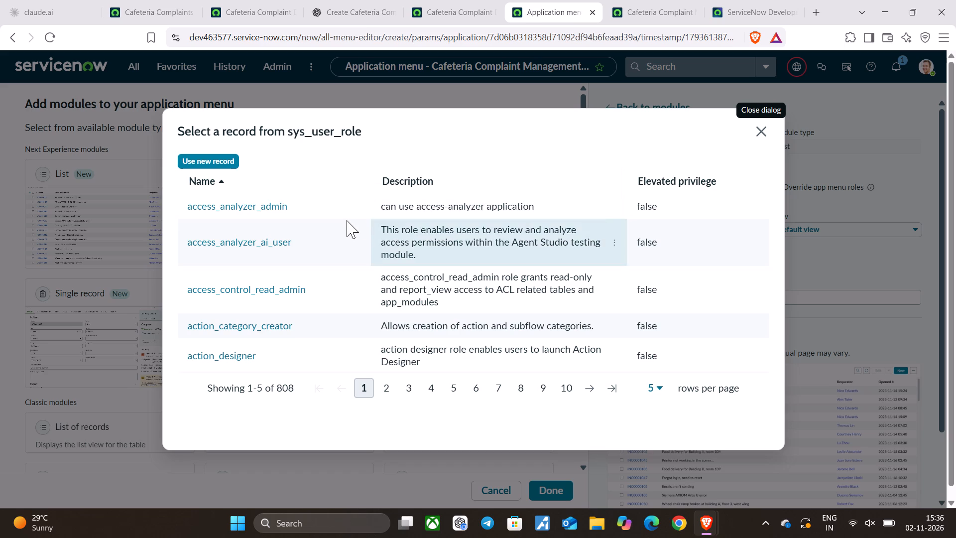
click(219, 174)
click(219, 181)
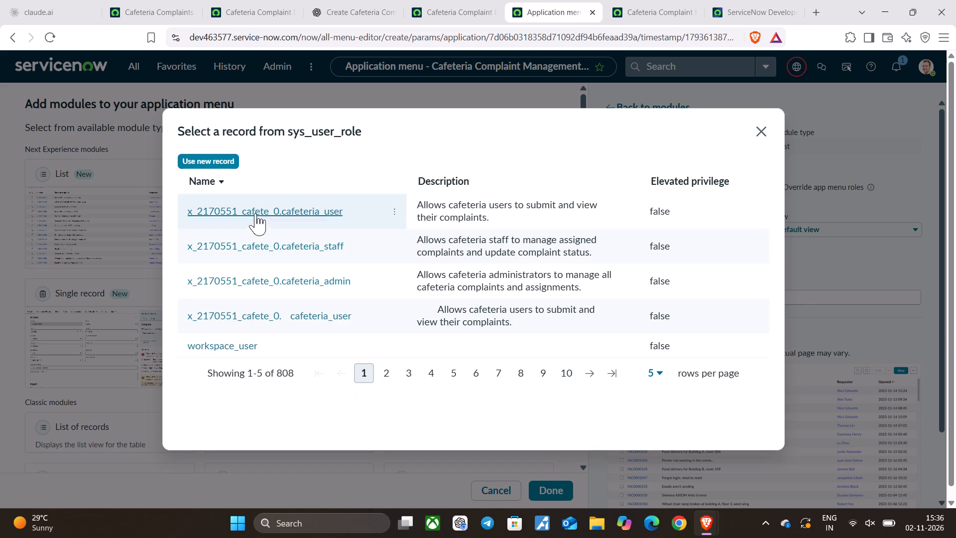
ctrl+click(295, 216)
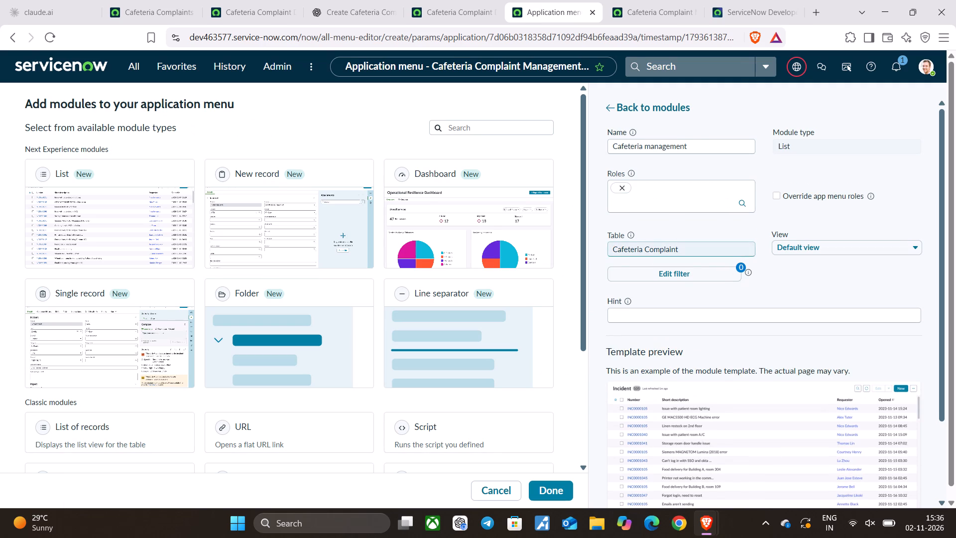
click(744, 207)
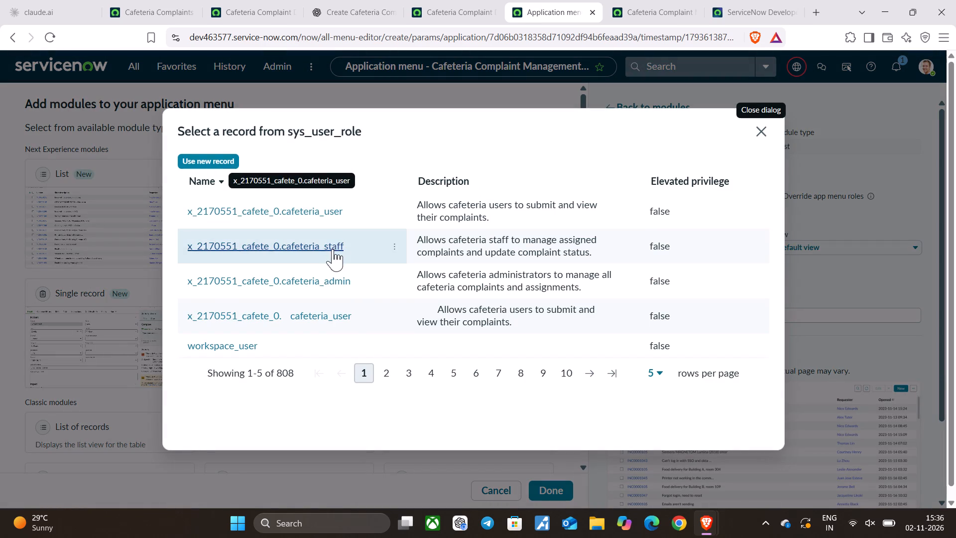
click(333, 249)
click(745, 205)
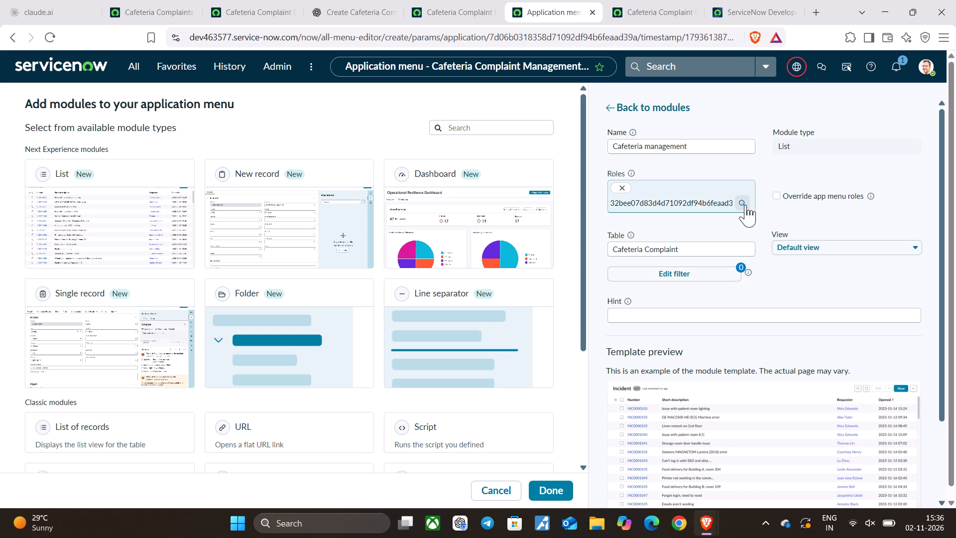
click(291, 284)
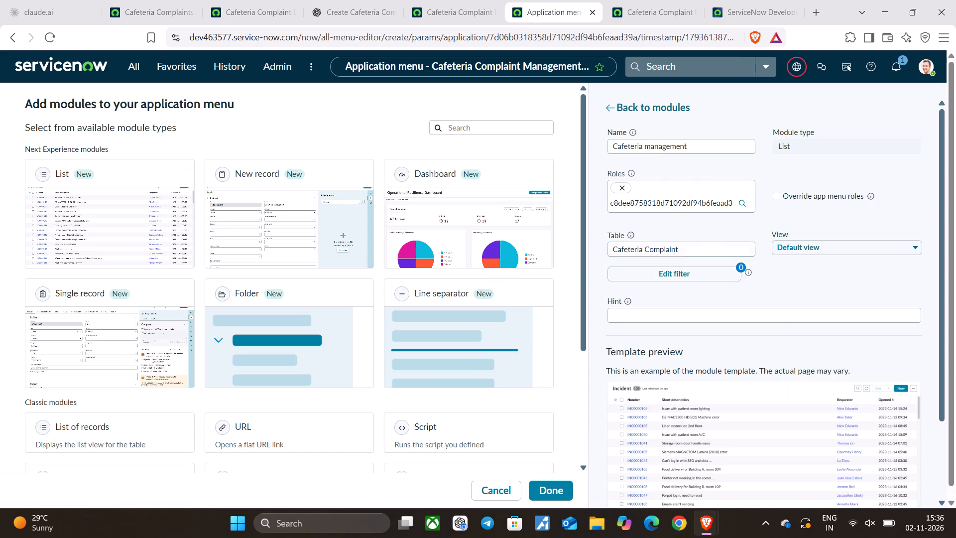
click(675, 186)
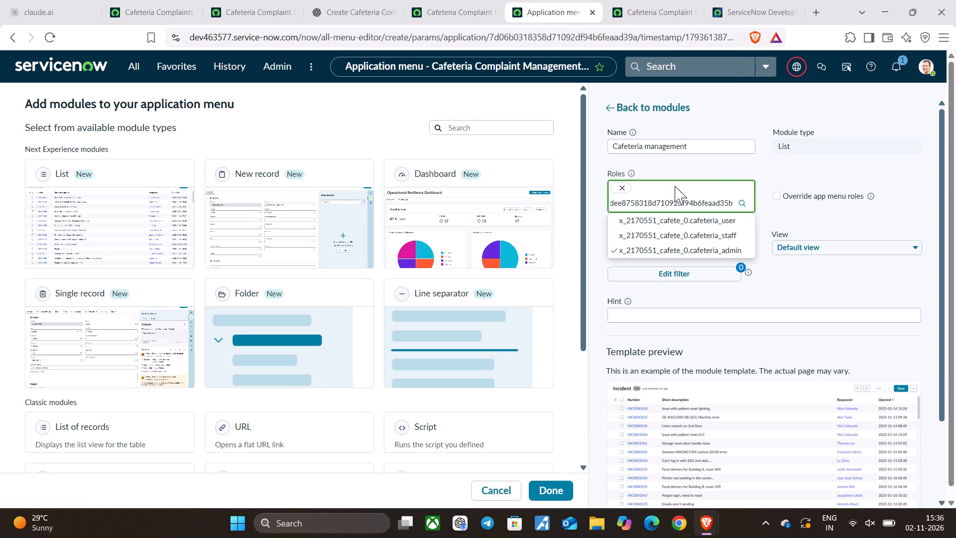
click(721, 161)
click(716, 202)
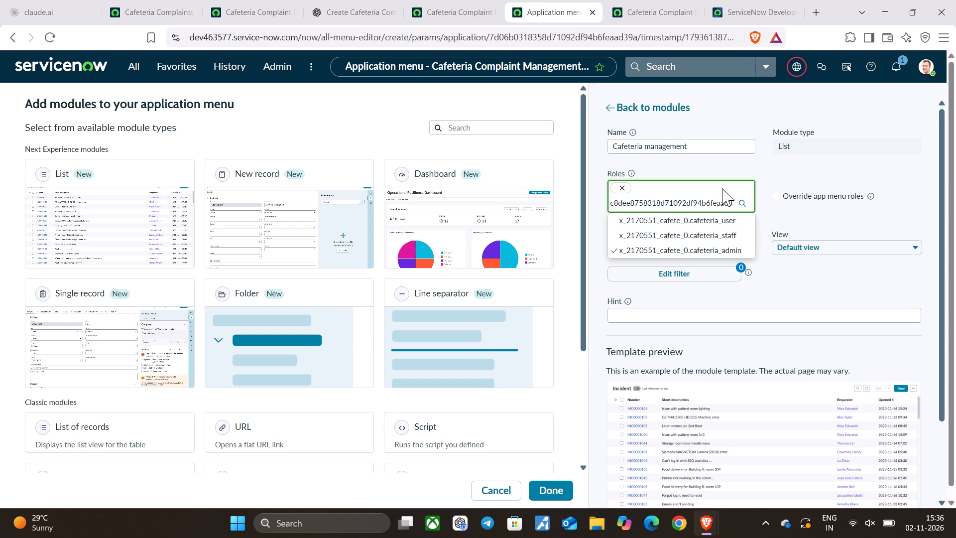
Finish adding the Cafeteria management module and review its Cafeteria Complaint list page.
scroll(772, 282, up, 4)
scroll(772, 282, down, 3)
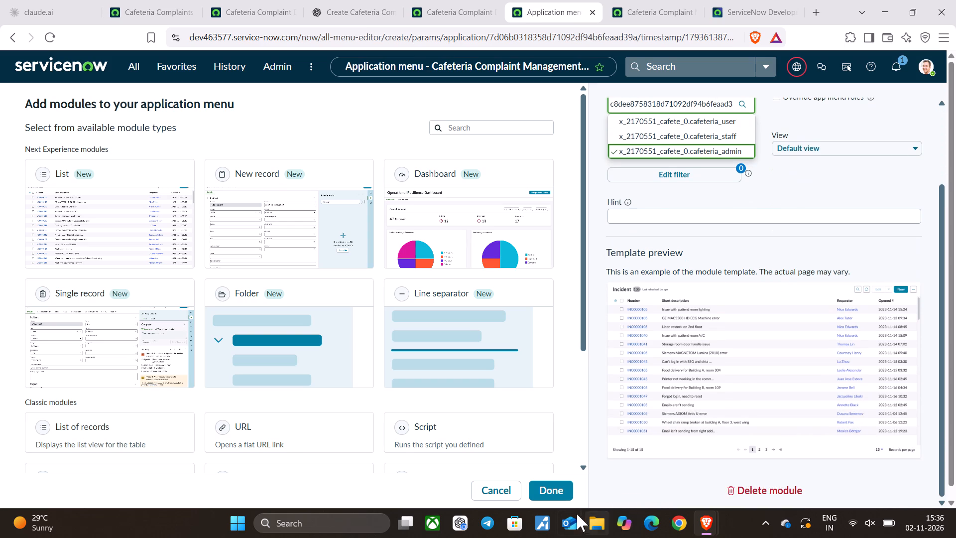
click(559, 489)
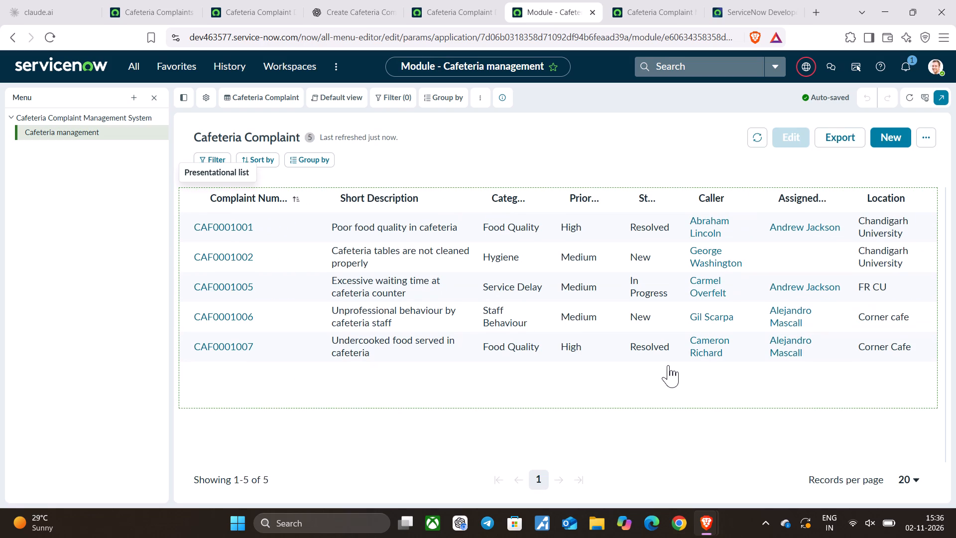
scroll(675, 367, up, 3)
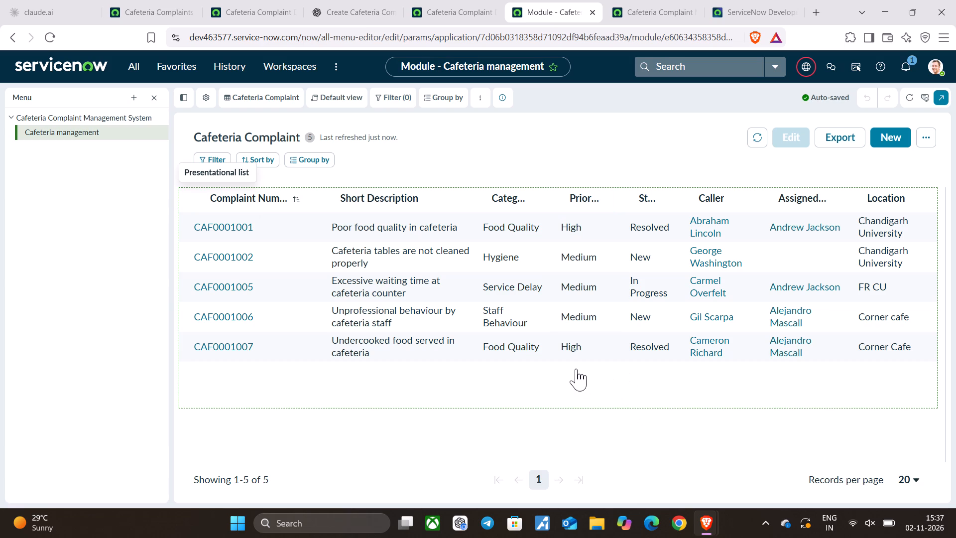
Impersonate the user listed under recent impersonations.
click(934, 73)
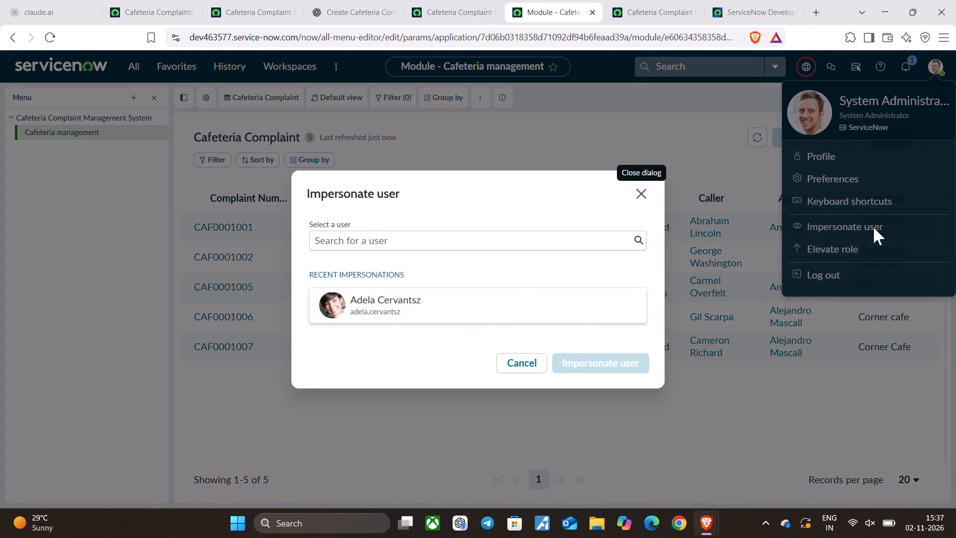
click(456, 302)
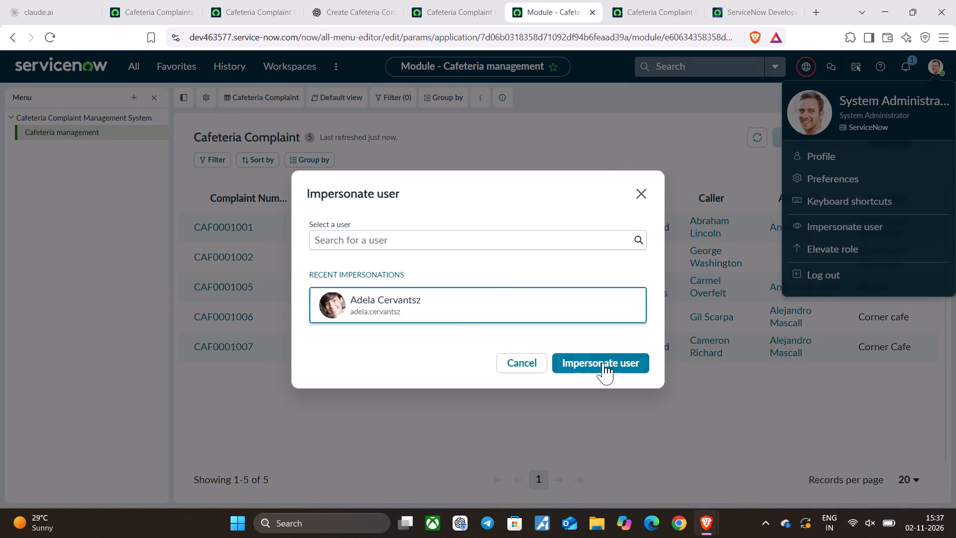
click(605, 364)
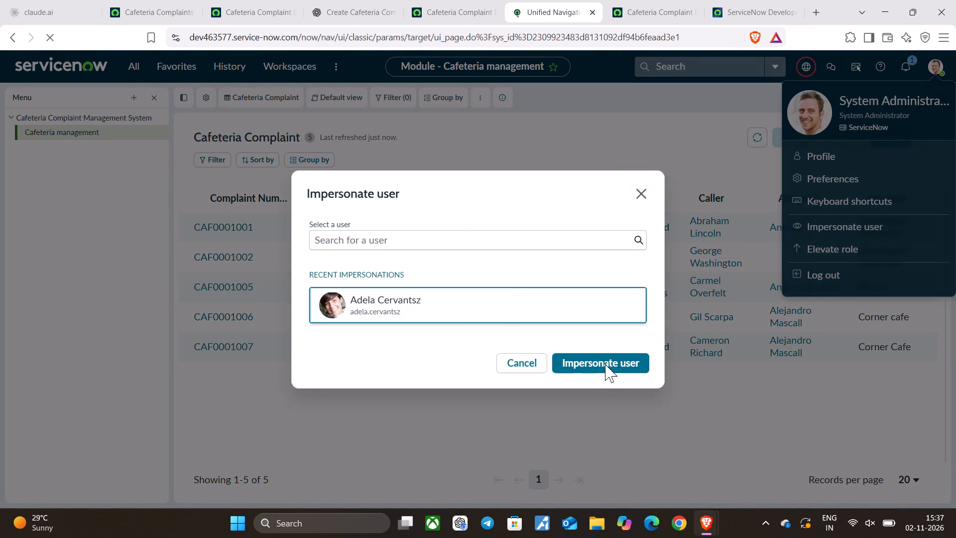
Search the All menu as the impersonated user for "cafete", "caf" and "cafe".
click(127, 67)
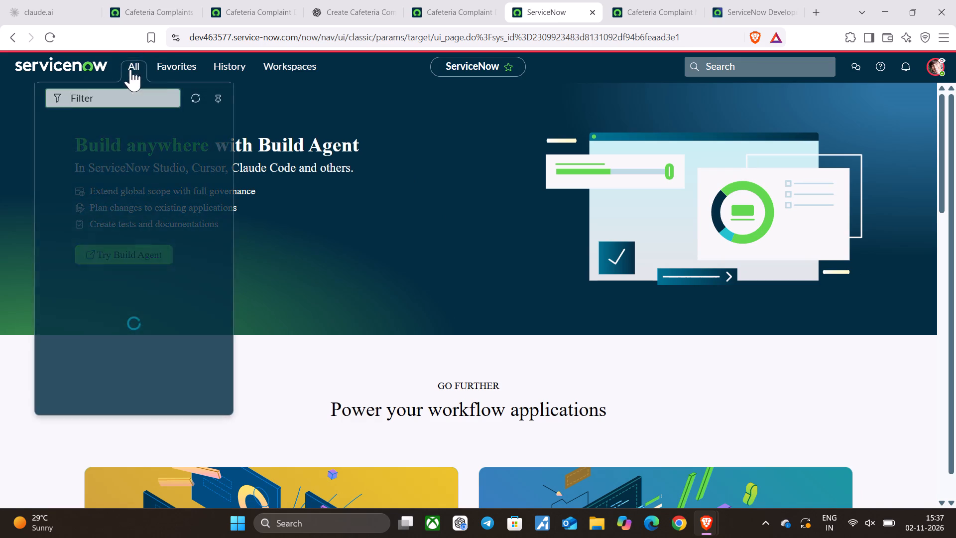
click(132, 98)
text(cafete)
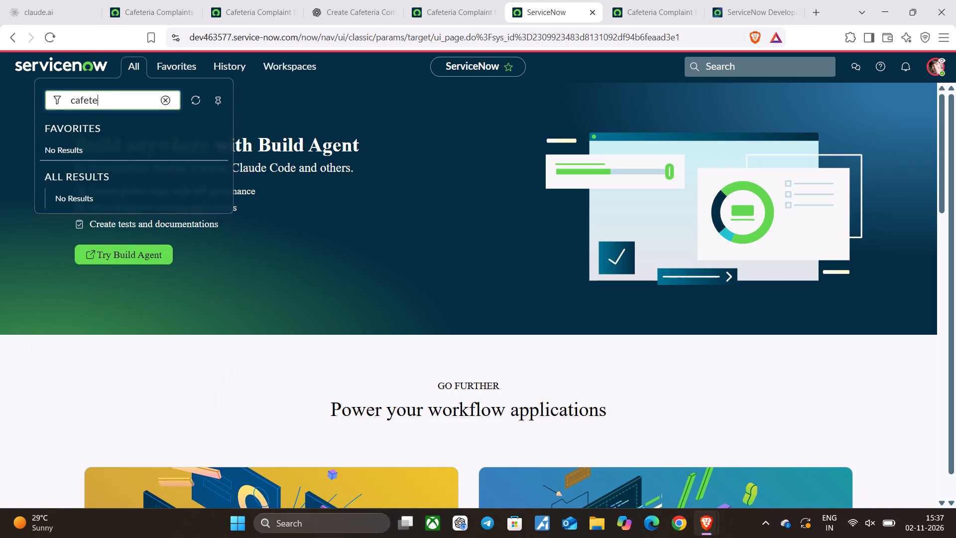
key(BackSpace)
key(BackSpace)
key(BackSpace)
key(e)
text(te)
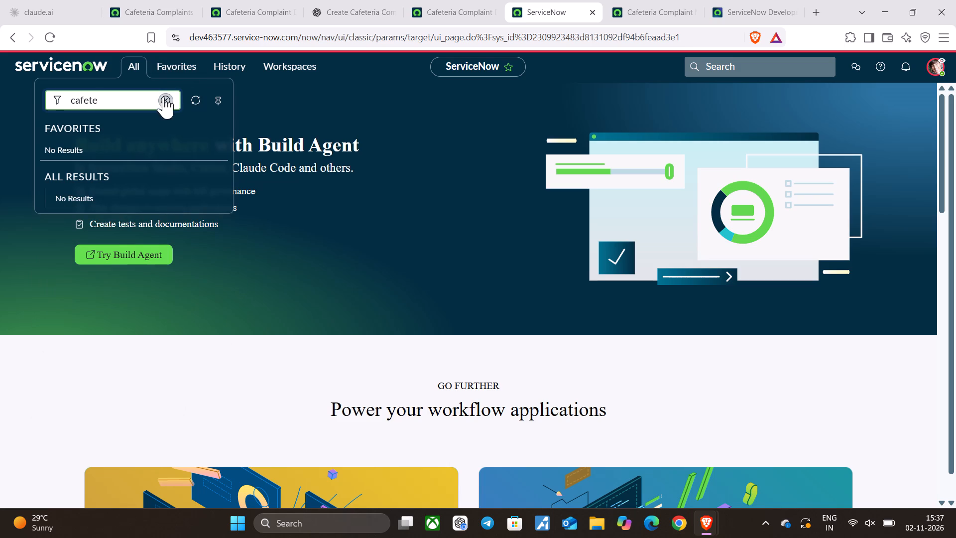
key(BackSpace)
key(BackSpace)
key(BackSpace)
key(e)
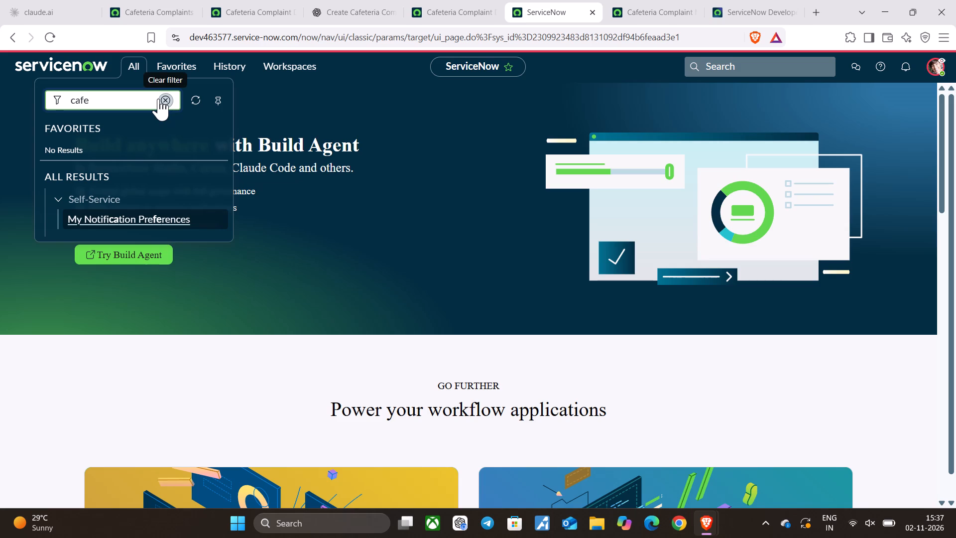
End the impersonation and return to the System Administrator account.
click(934, 62)
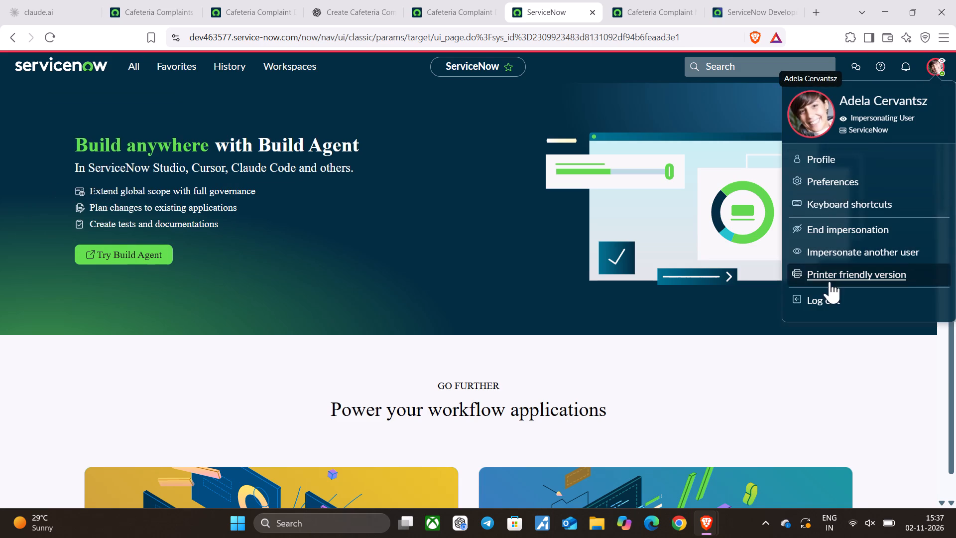
click(845, 228)
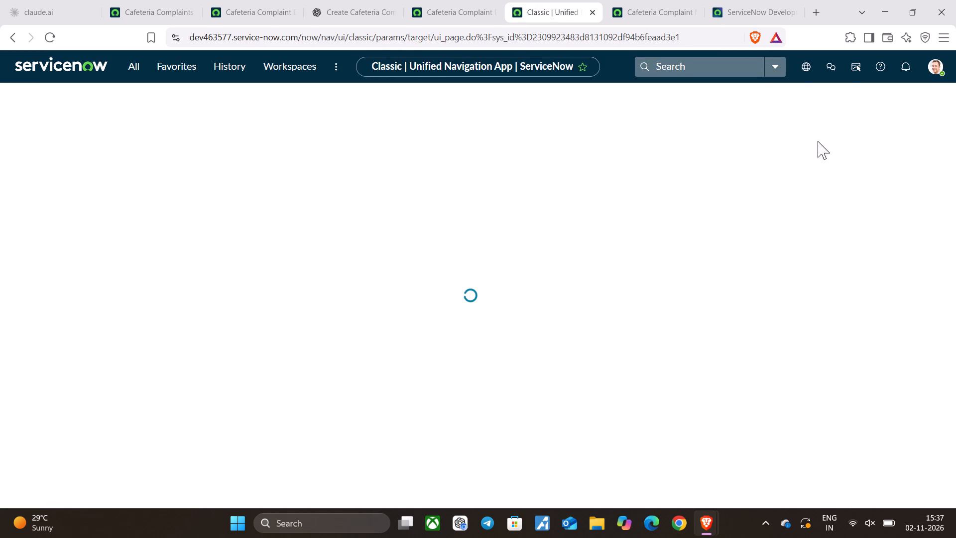
click(942, 63)
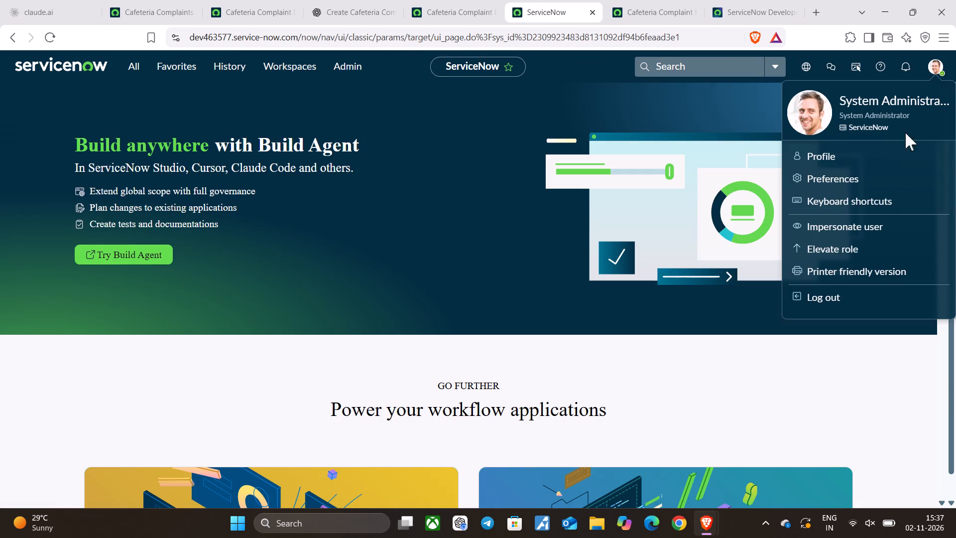
Search the All menu as System Administrator for "caf".
click(127, 64)
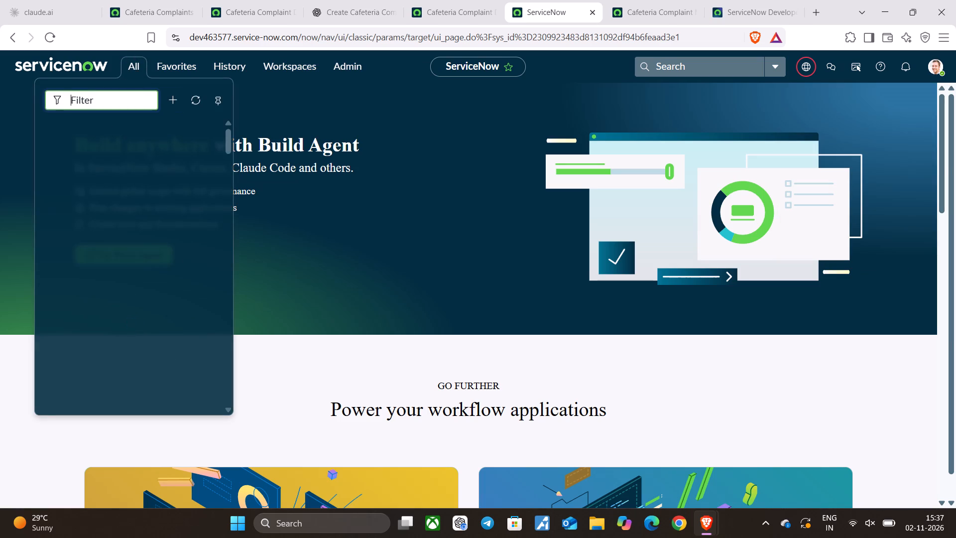
text(ca)
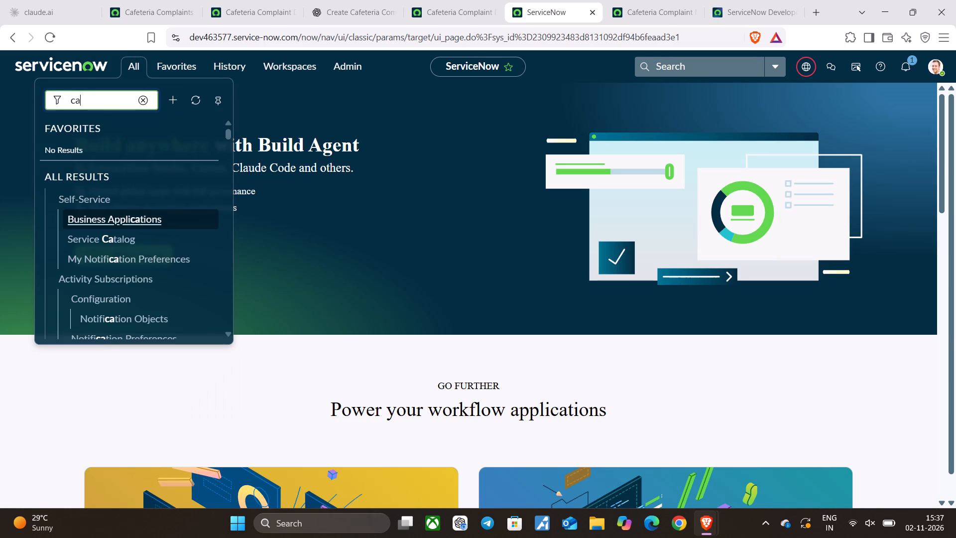
key(f)
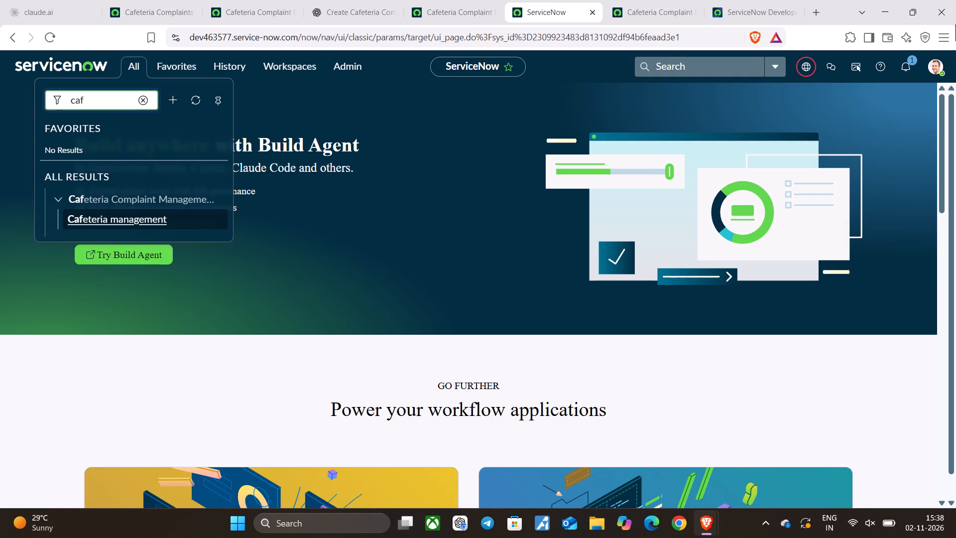
Impersonate the first user offered in the user search and dismiss the "Work your way" introduction.
click(945, 59)
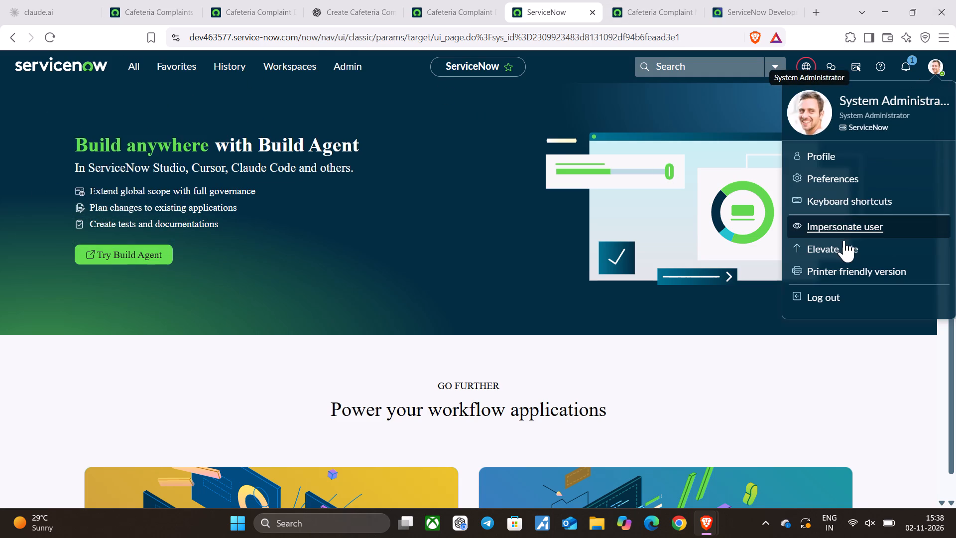
click(845, 227)
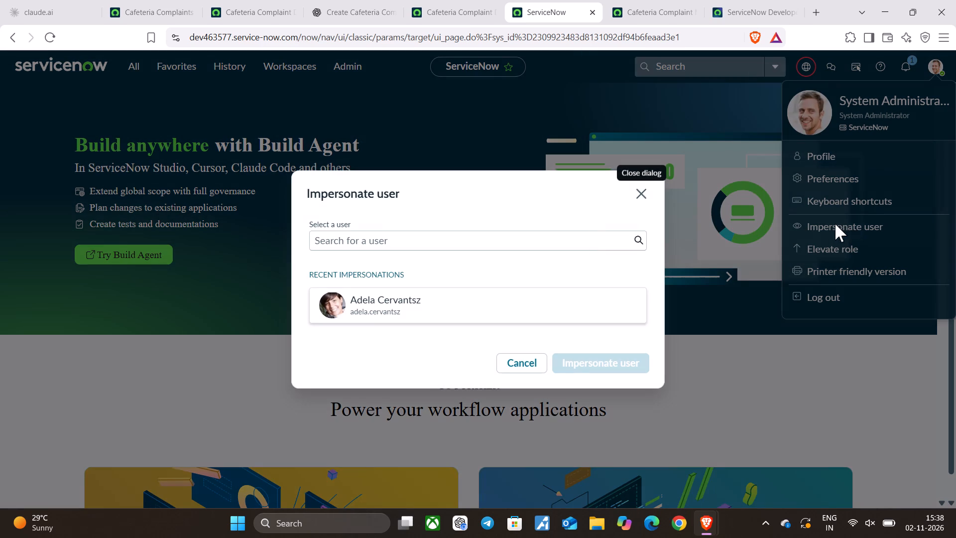
click(533, 237)
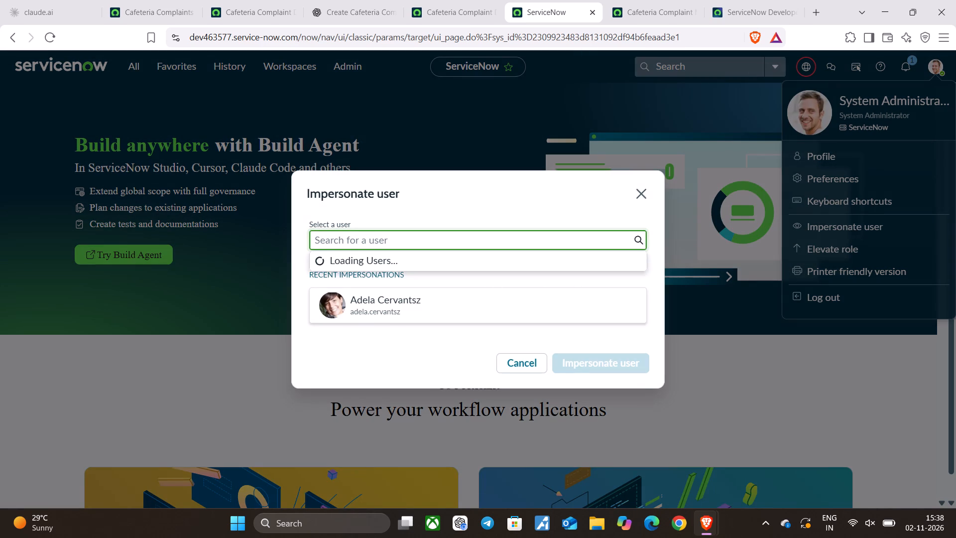
click(524, 254)
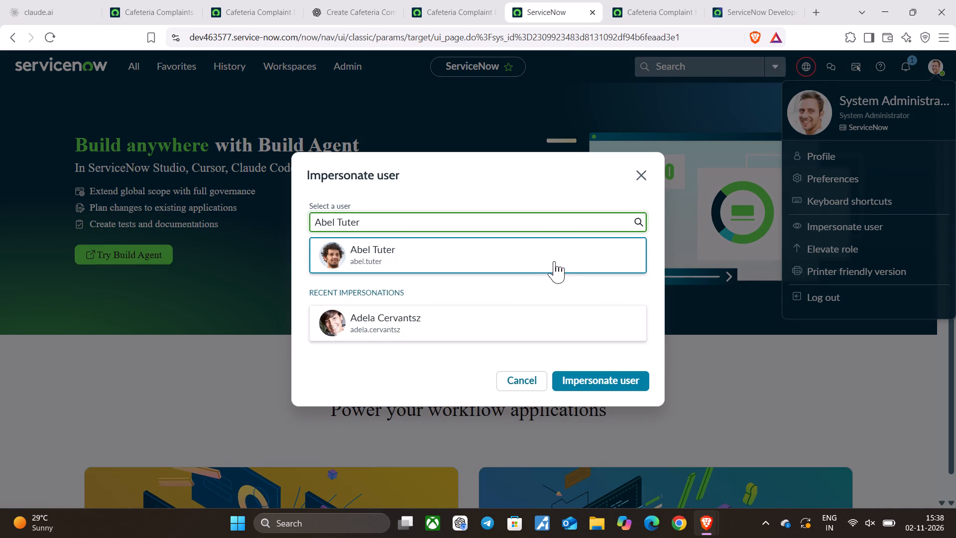
click(553, 257)
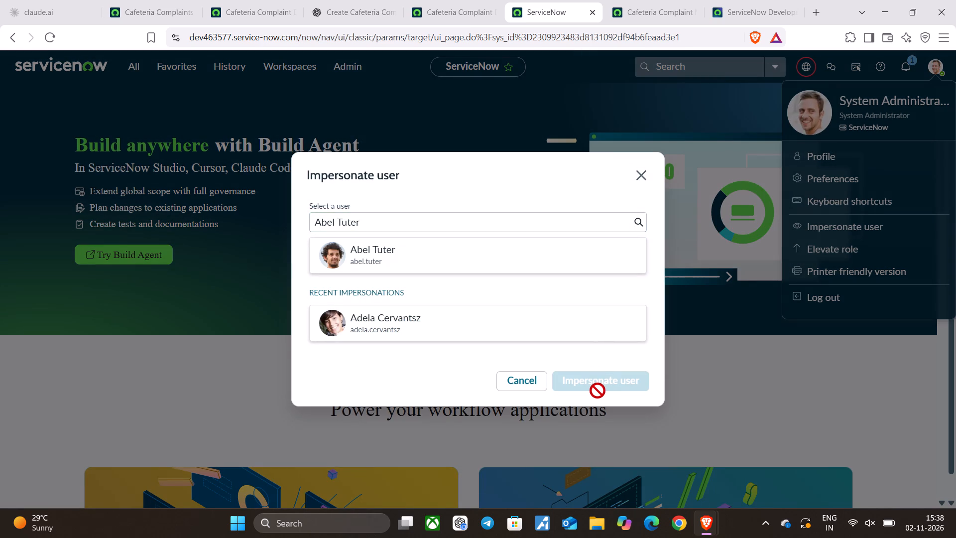
click(394, 264)
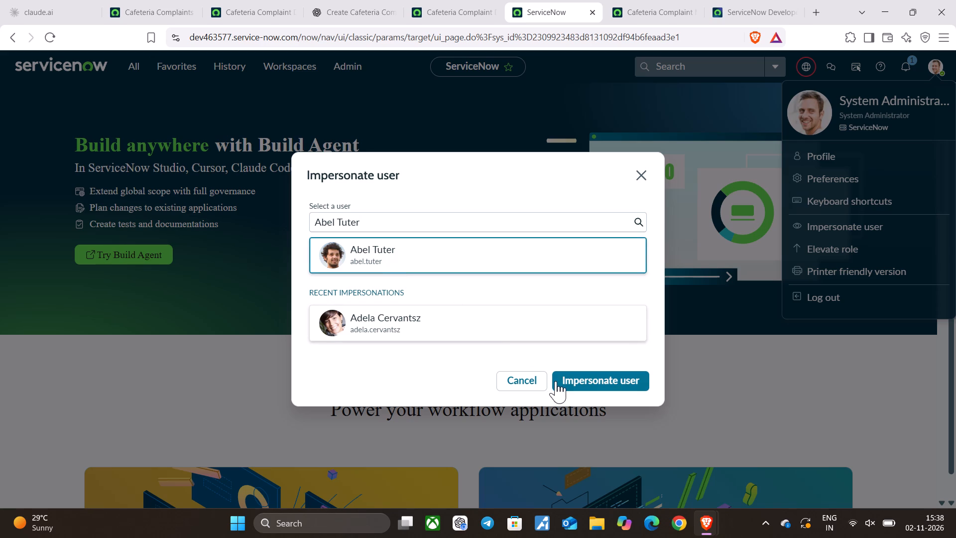
click(556, 381)
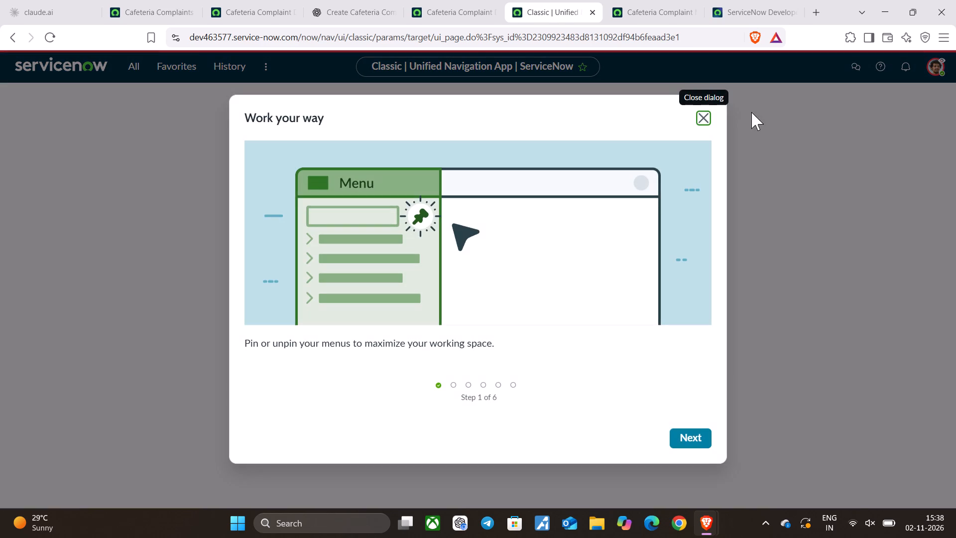
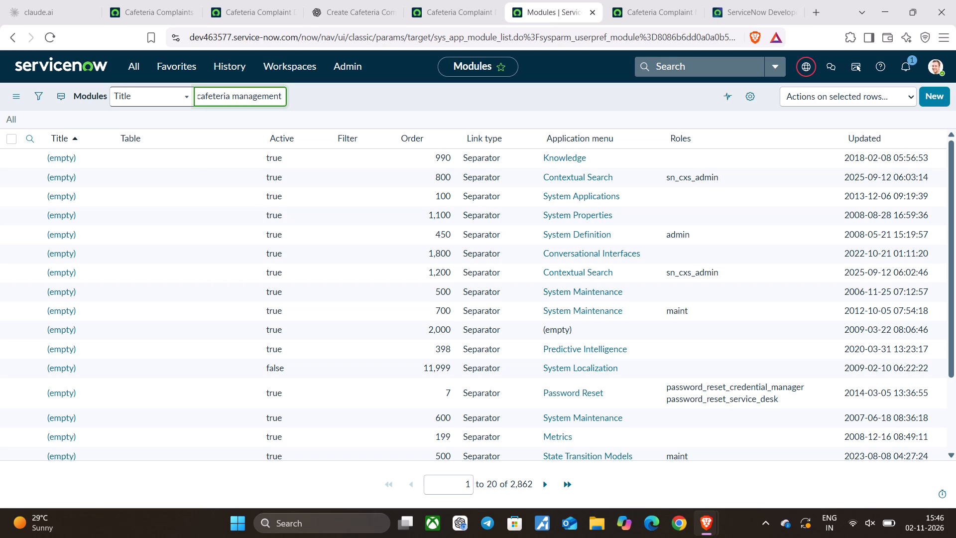
key(Return)
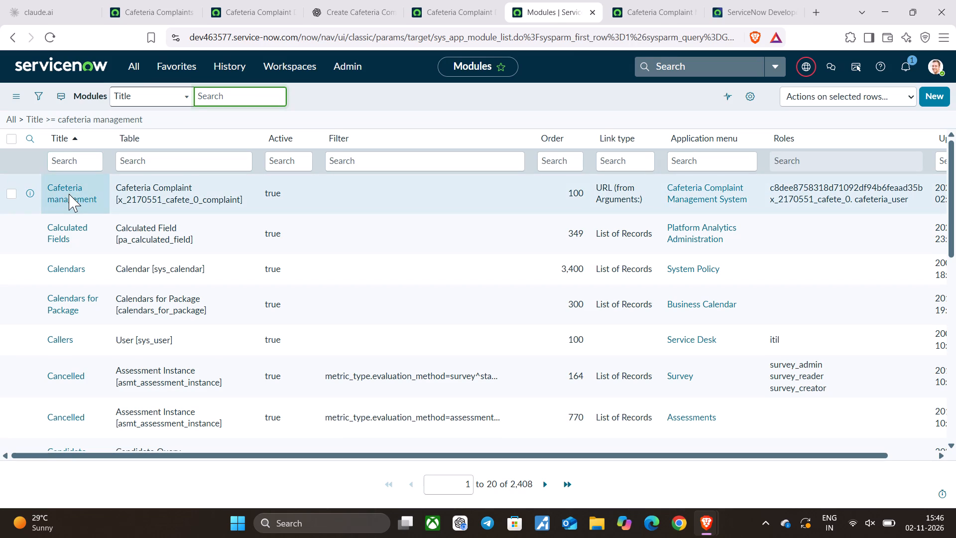
click(70, 187)
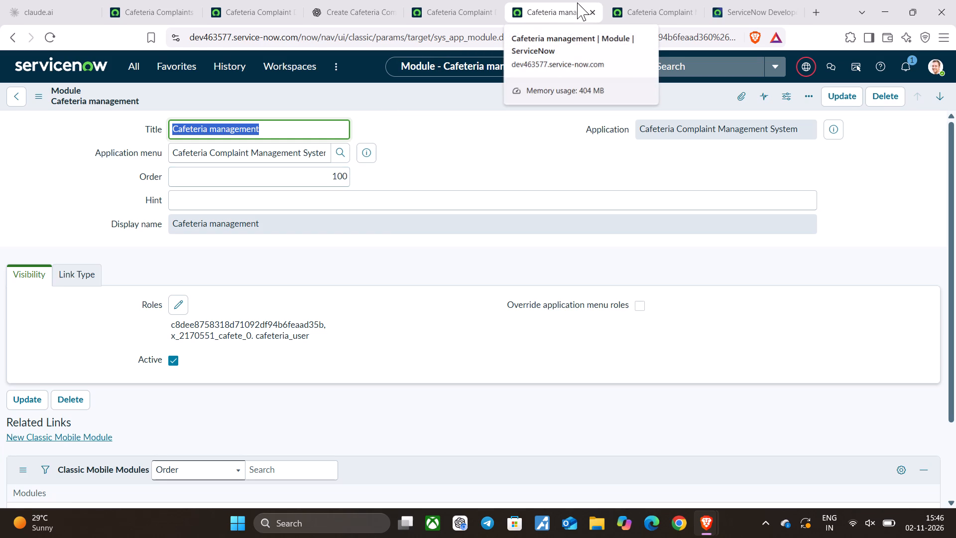
click(955, 0)
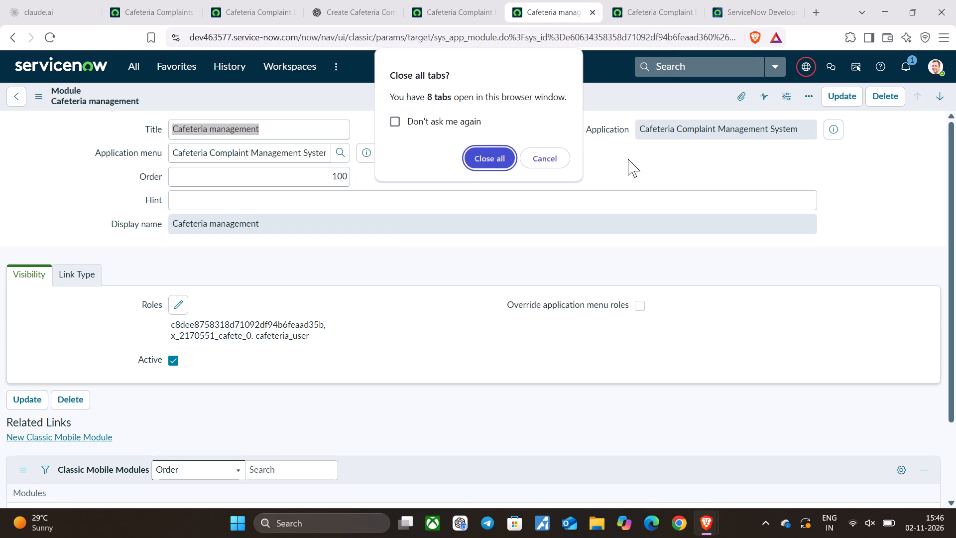